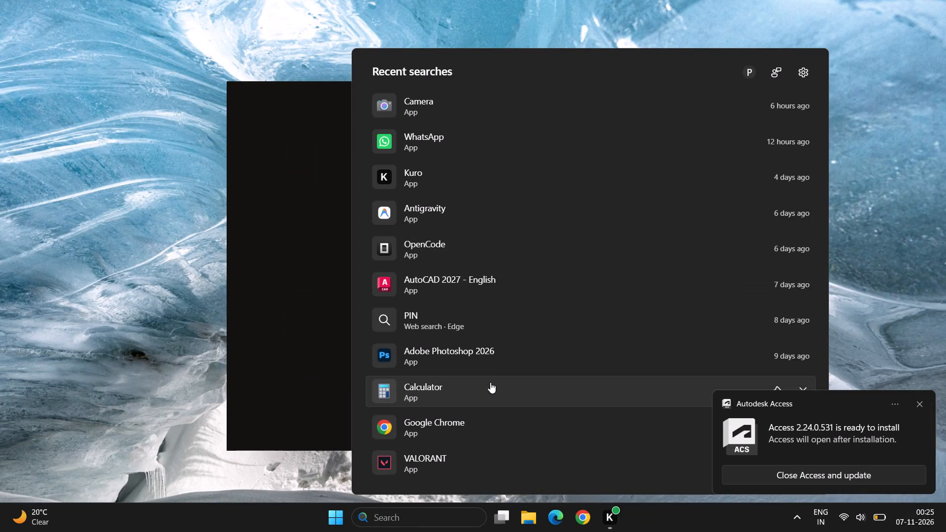
Launch Adobe Photoshop 2026.
{"action": "left_click", "coordinate": [494, 362]}
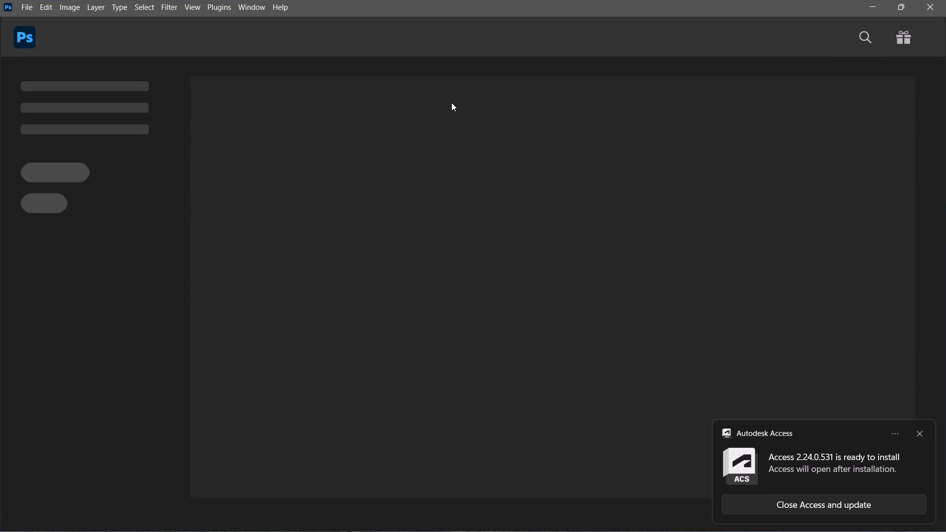
Open the Untitled-1 PSD poster from the recent files.
{"action": "scroll", "coordinate": [322, 366], "scroll_direction": "down", "scroll_amount": 1}
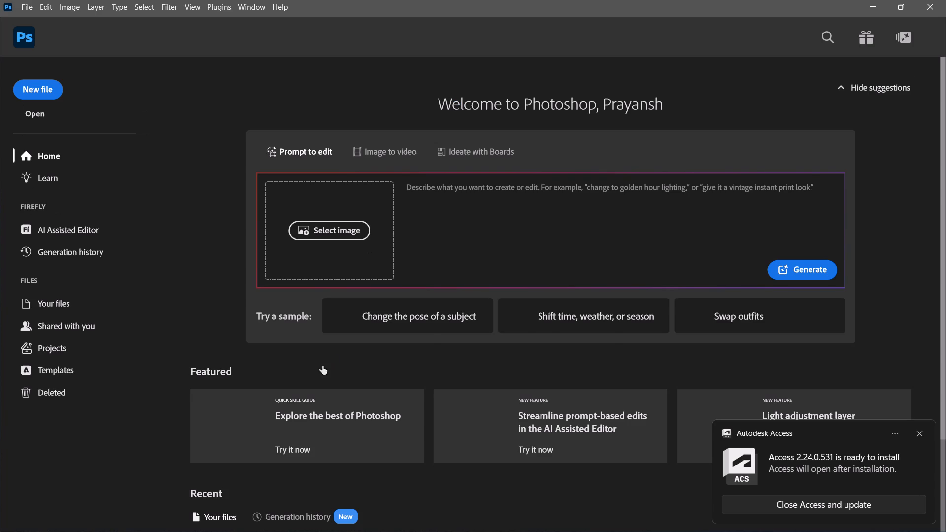
{"action": "scroll", "coordinate": [322, 366], "scroll_direction": "down", "scroll_amount": 2}
{"action": "scroll", "coordinate": [322, 366], "scroll_direction": "up", "scroll_amount": 1}
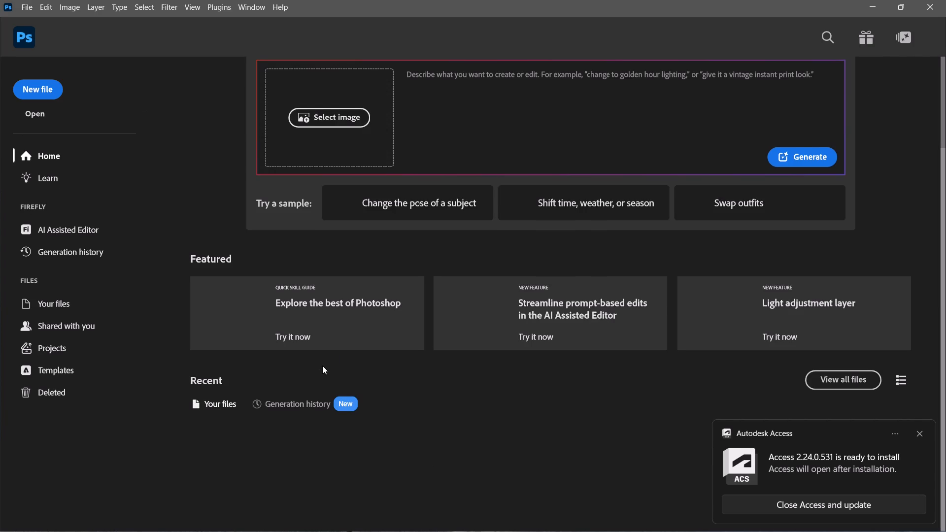
{"action": "scroll", "coordinate": [322, 366], "scroll_direction": "up", "scroll_amount": 1}
{"action": "scroll", "coordinate": [322, 366], "scroll_direction": "down", "scroll_amount": 1}
{"action": "scroll", "coordinate": [252, 487], "scroll_direction": "down", "scroll_amount": 2}
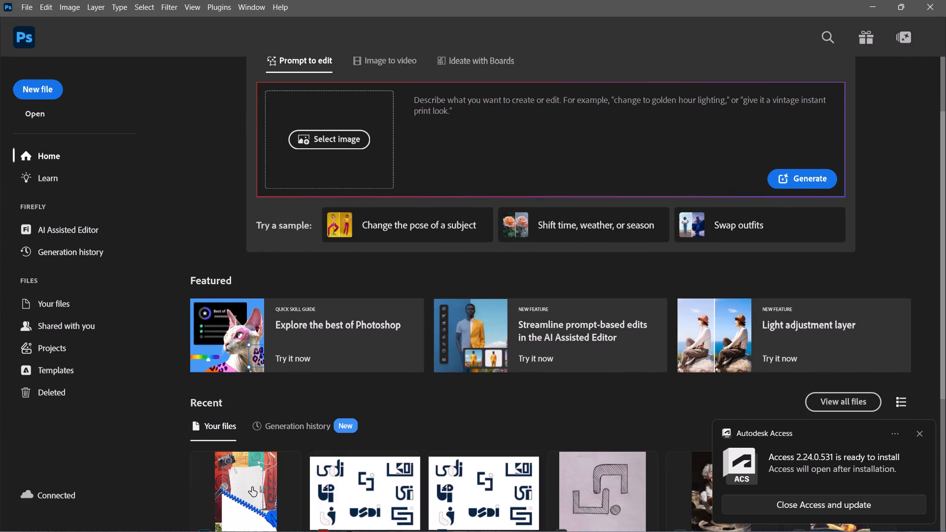
{"action": "scroll", "coordinate": [252, 487], "scroll_direction": "down", "scroll_amount": 4}
{"action": "scroll", "coordinate": [116, 432], "scroll_direction": "down", "scroll_amount": 2}
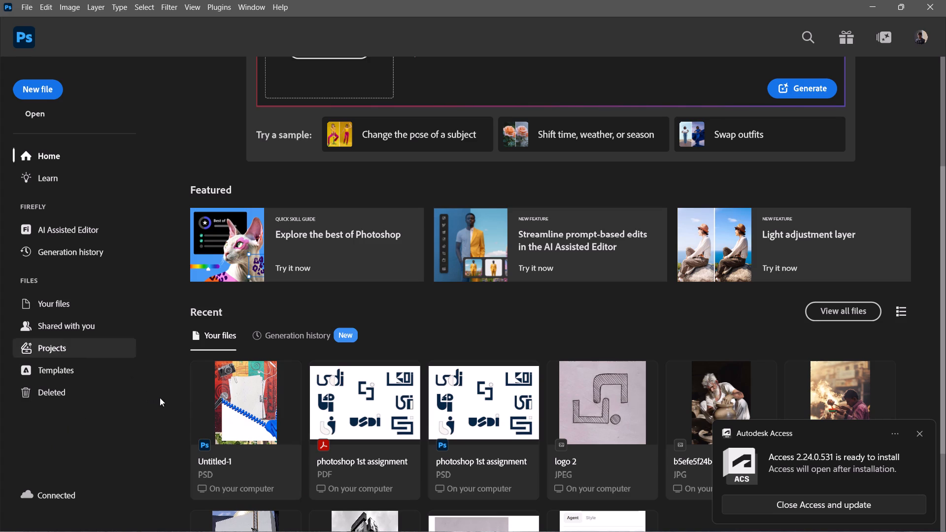
{"action": "double_click", "coordinate": [232, 397]}
Move the blue zipper frame overlay to about X 8 px, Y 110 px so it reaches the poster's bottom edge.
{"action": "left_click_drag", "start_coordinate": [412, 272], "coordinate": [367, 271]}
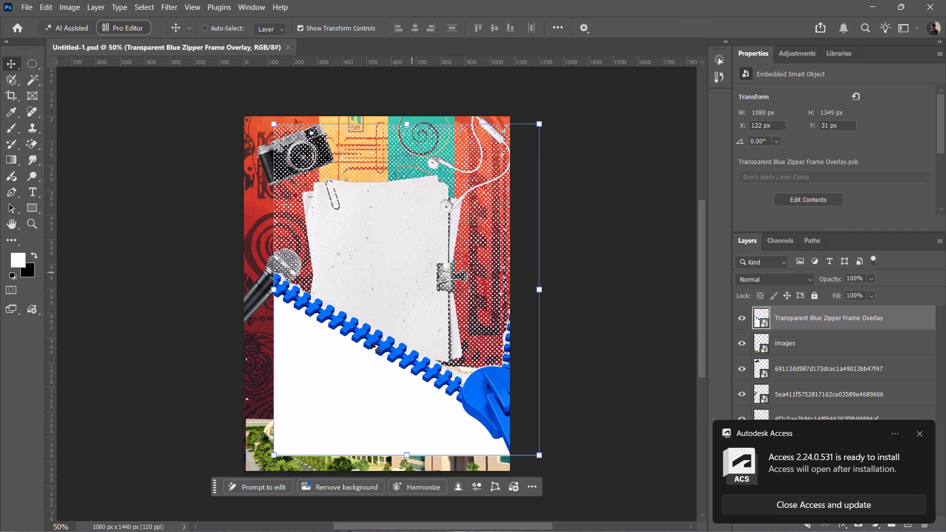
{"action": "left_click_drag", "start_coordinate": [363, 345], "coordinate": [337, 360]}
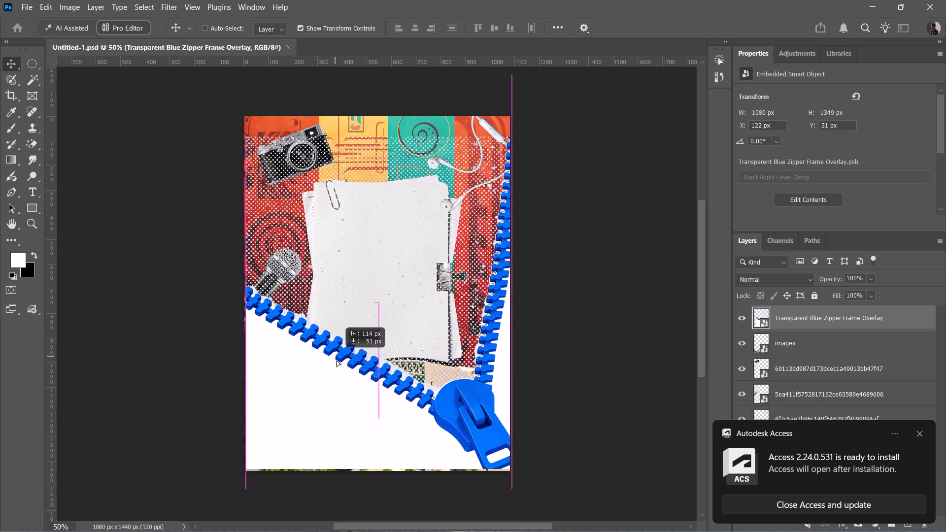
{"action": "left_click_drag", "start_coordinate": [337, 360], "coordinate": [528, 362]}
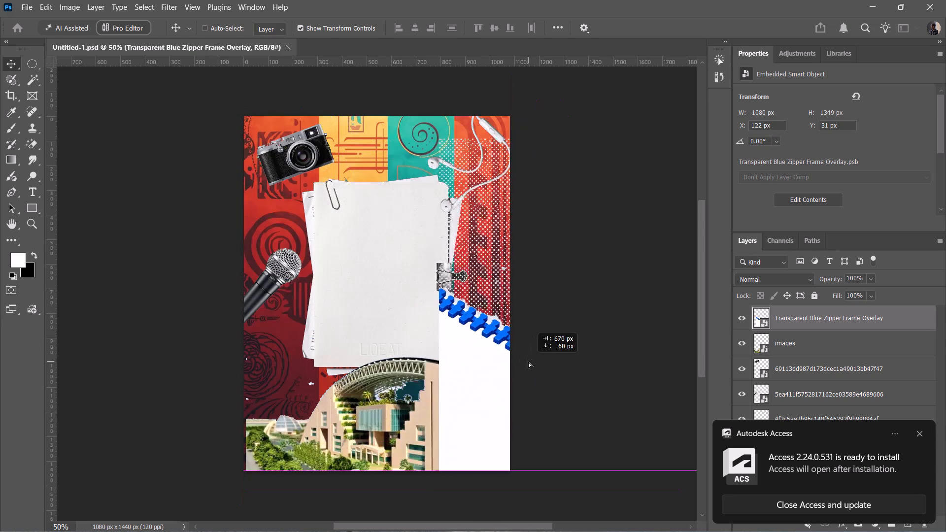
{"action": "left_click_drag", "start_coordinate": [528, 362], "coordinate": [358, 342]}
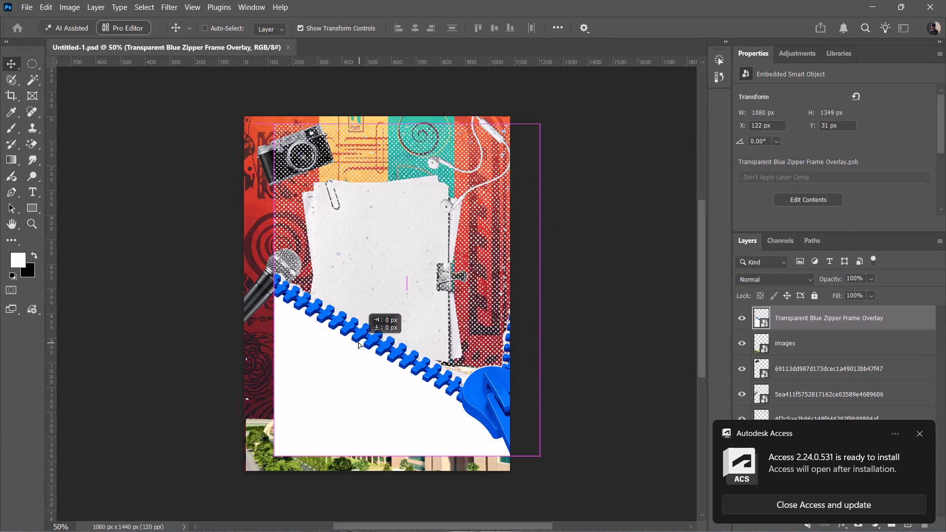
{"action": "left_click_drag", "start_coordinate": [358, 342], "coordinate": [343, 342]}
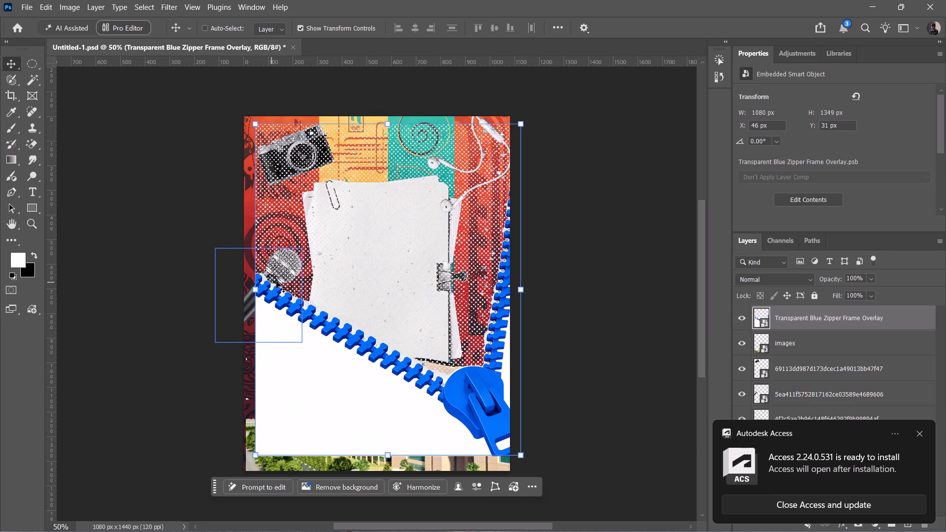
{"action": "left_click_drag", "start_coordinate": [363, 244], "coordinate": [366, 276]}
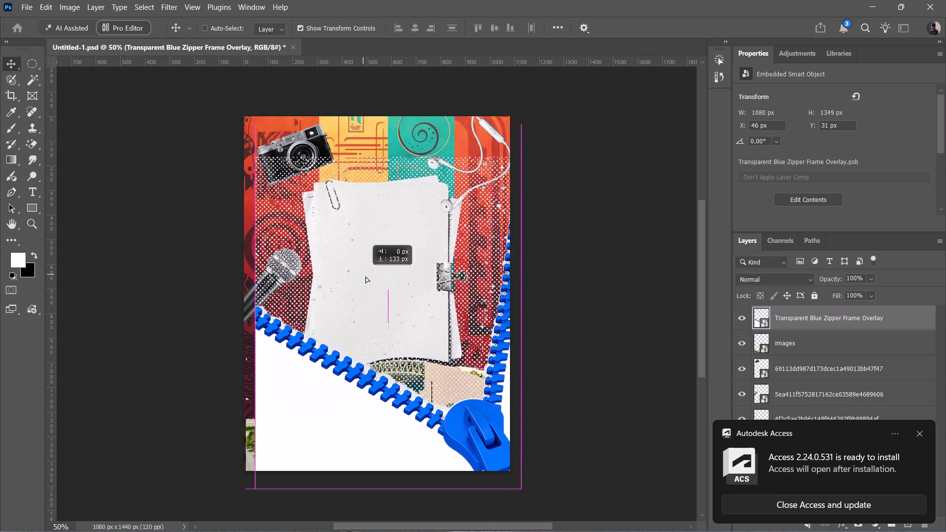
{"action": "left_click_drag", "start_coordinate": [366, 276], "coordinate": [353, 236]}
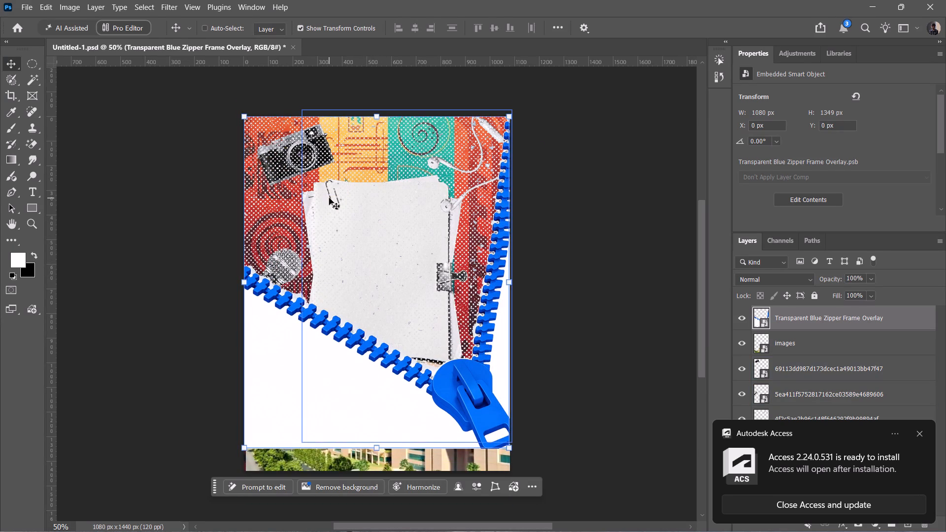
{"action": "left_click_drag", "start_coordinate": [276, 222], "coordinate": [284, 224]}
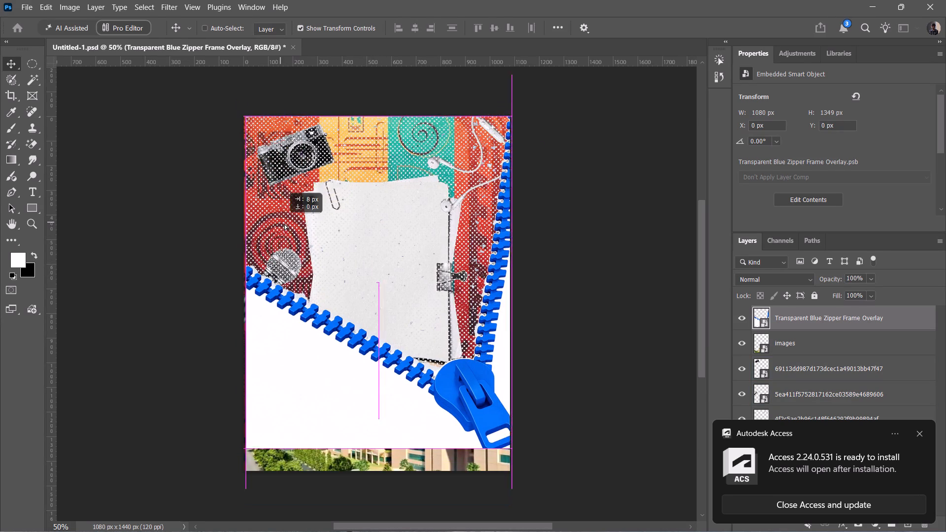
{"action": "left_click_drag", "start_coordinate": [284, 224], "coordinate": [281, 247]}
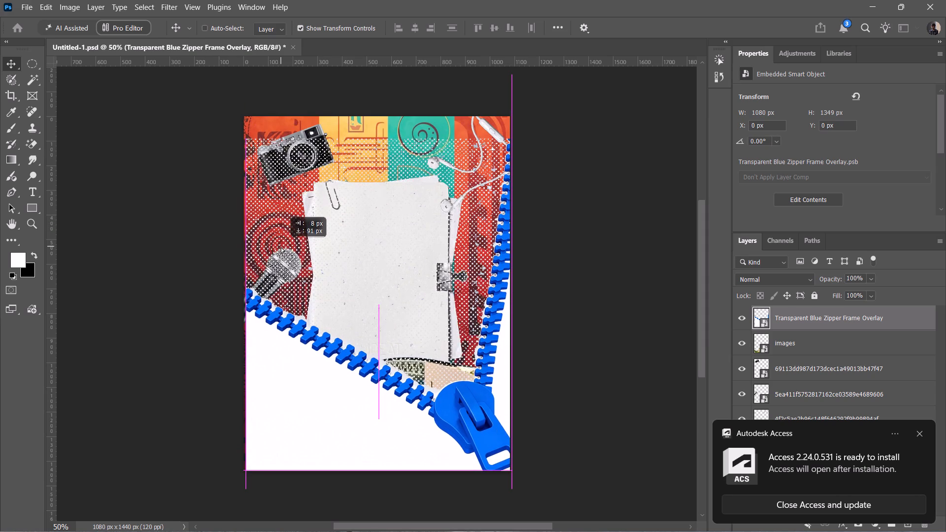
{"action": "left_click_drag", "start_coordinate": [281, 247], "coordinate": [281, 248]}
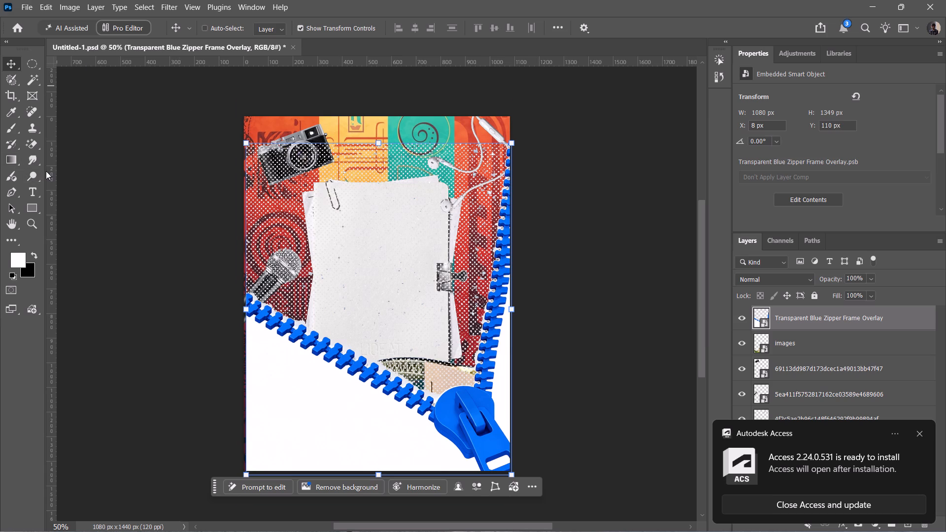
Dismiss the Autodesk Access update notification.
{"action": "left_click", "coordinate": [922, 434]}
Add a layer mask to the Transparent Blue Zipper Frame Overlay layer and make the mask active.
{"action": "left_click", "coordinate": [839, 525]}
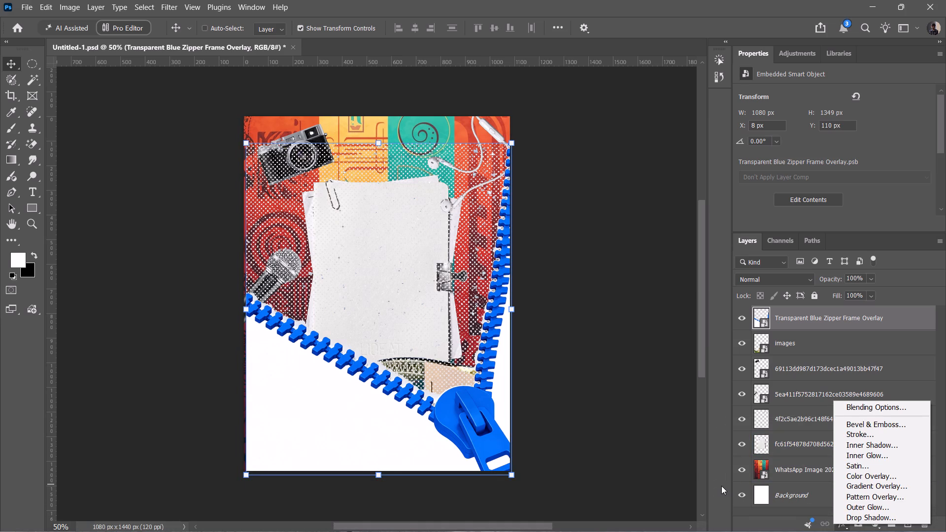
{"action": "left_click", "coordinate": [721, 486]}
{"action": "left_click", "coordinate": [857, 526]}
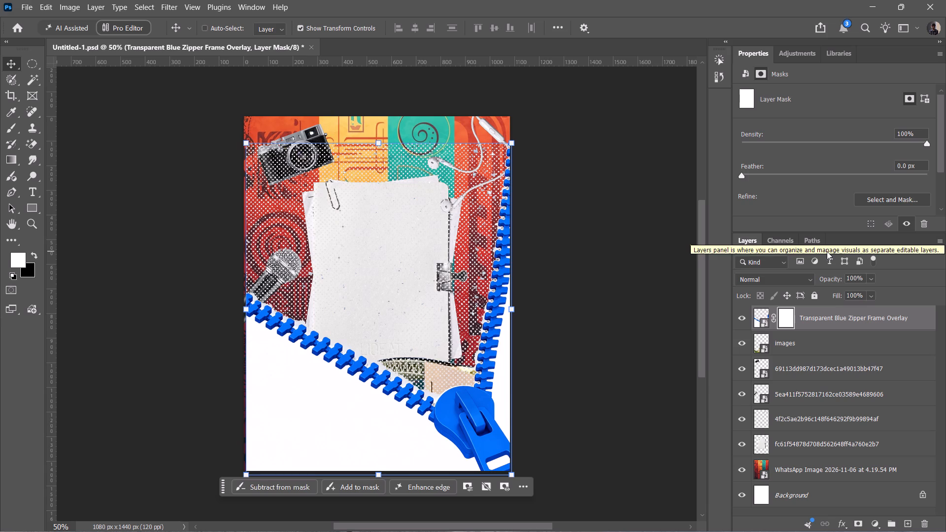
{"action": "left_click", "coordinate": [785, 321]}
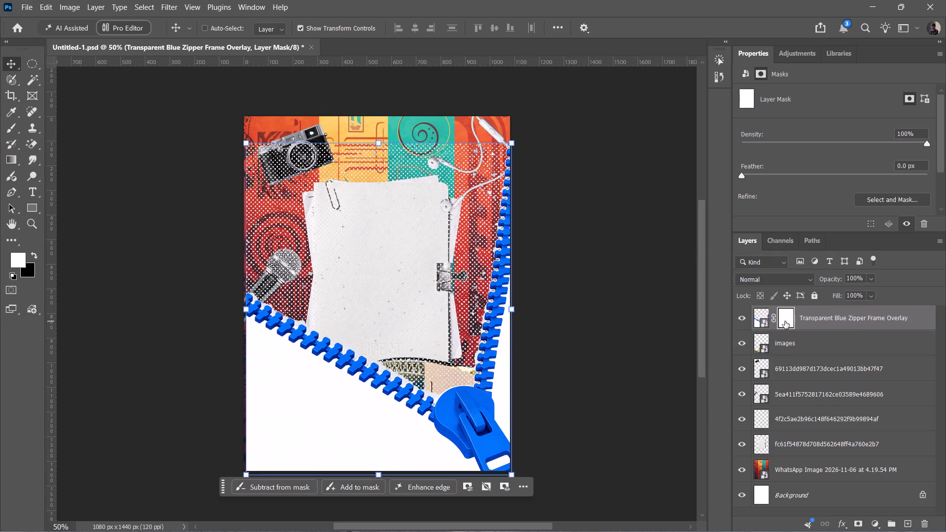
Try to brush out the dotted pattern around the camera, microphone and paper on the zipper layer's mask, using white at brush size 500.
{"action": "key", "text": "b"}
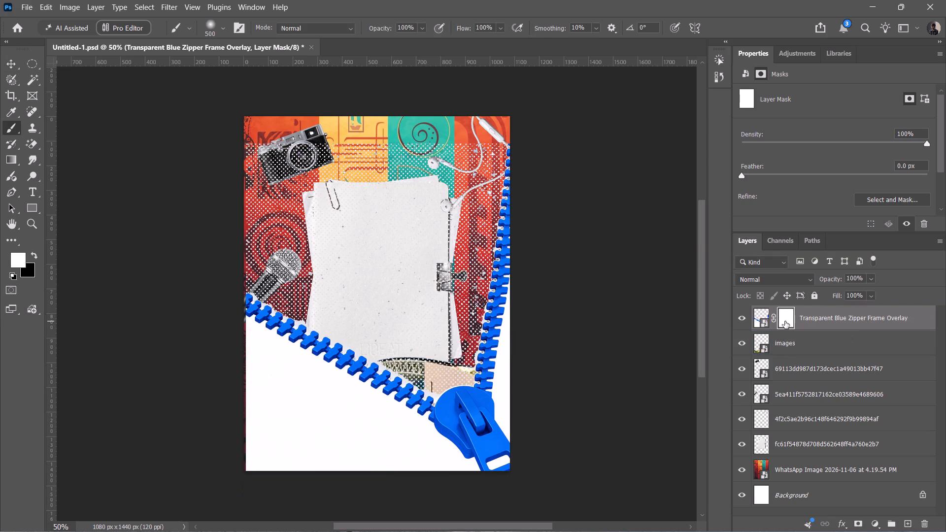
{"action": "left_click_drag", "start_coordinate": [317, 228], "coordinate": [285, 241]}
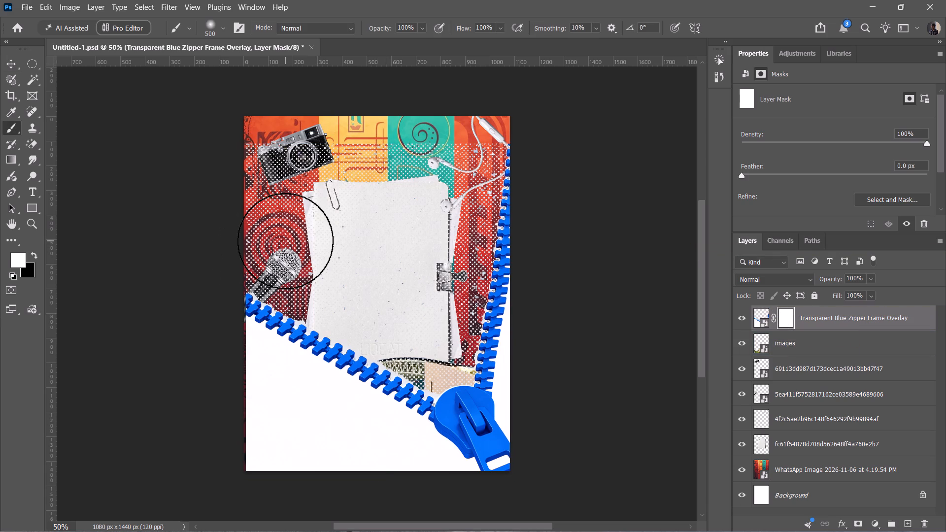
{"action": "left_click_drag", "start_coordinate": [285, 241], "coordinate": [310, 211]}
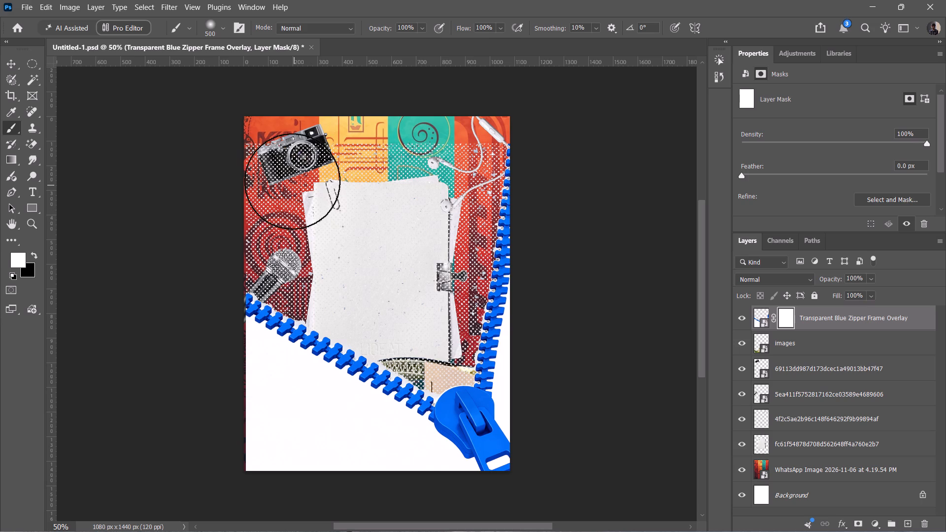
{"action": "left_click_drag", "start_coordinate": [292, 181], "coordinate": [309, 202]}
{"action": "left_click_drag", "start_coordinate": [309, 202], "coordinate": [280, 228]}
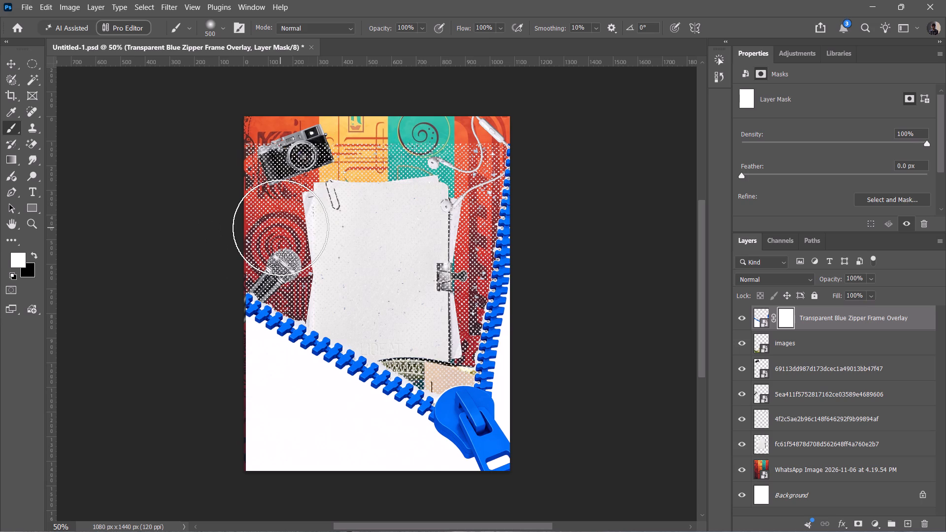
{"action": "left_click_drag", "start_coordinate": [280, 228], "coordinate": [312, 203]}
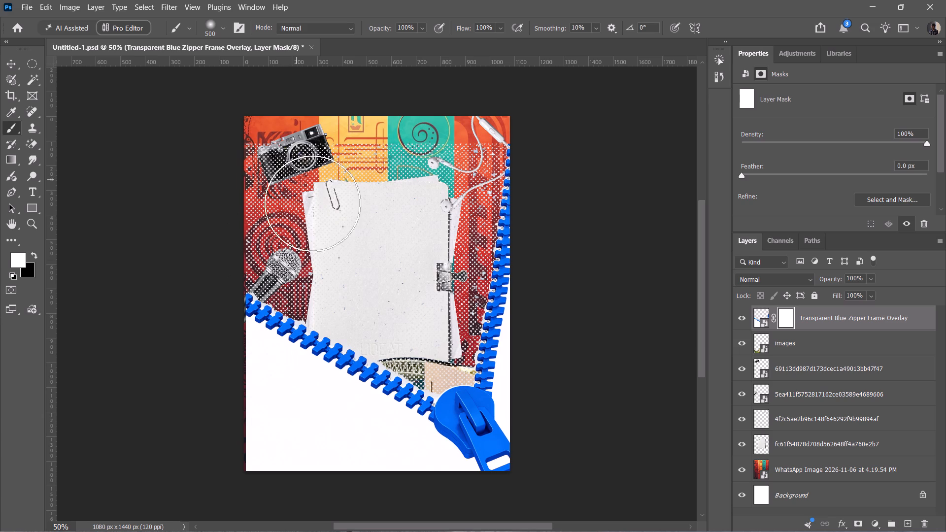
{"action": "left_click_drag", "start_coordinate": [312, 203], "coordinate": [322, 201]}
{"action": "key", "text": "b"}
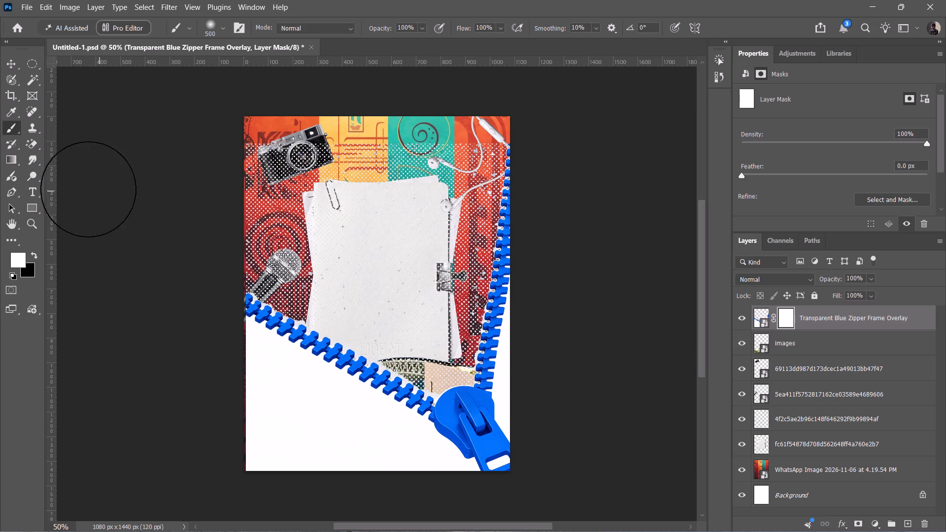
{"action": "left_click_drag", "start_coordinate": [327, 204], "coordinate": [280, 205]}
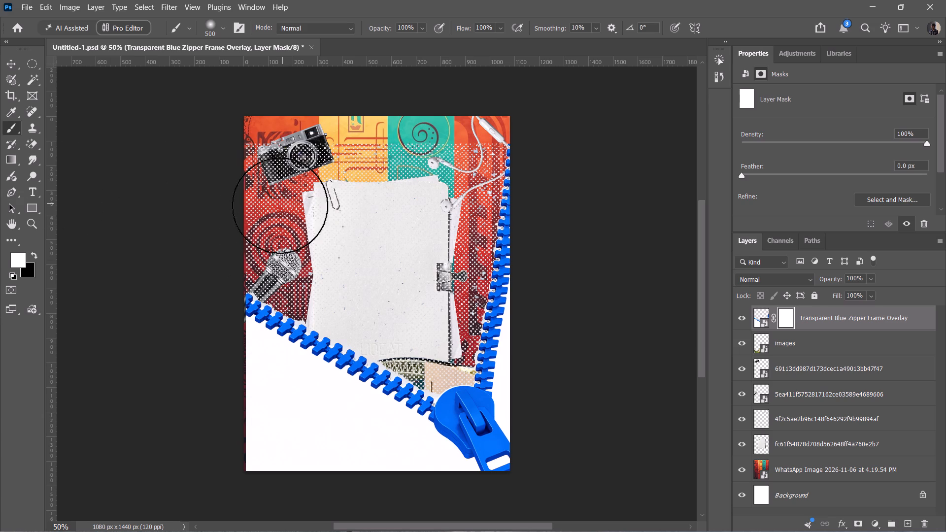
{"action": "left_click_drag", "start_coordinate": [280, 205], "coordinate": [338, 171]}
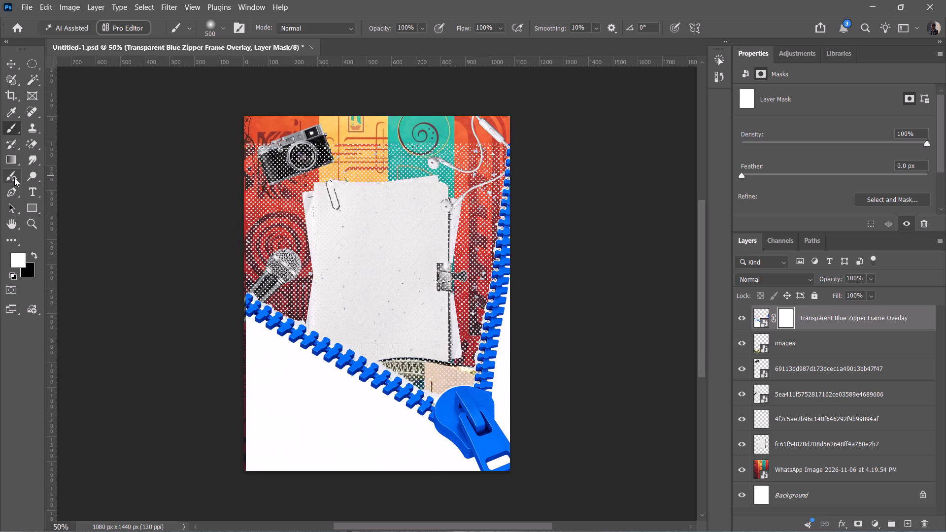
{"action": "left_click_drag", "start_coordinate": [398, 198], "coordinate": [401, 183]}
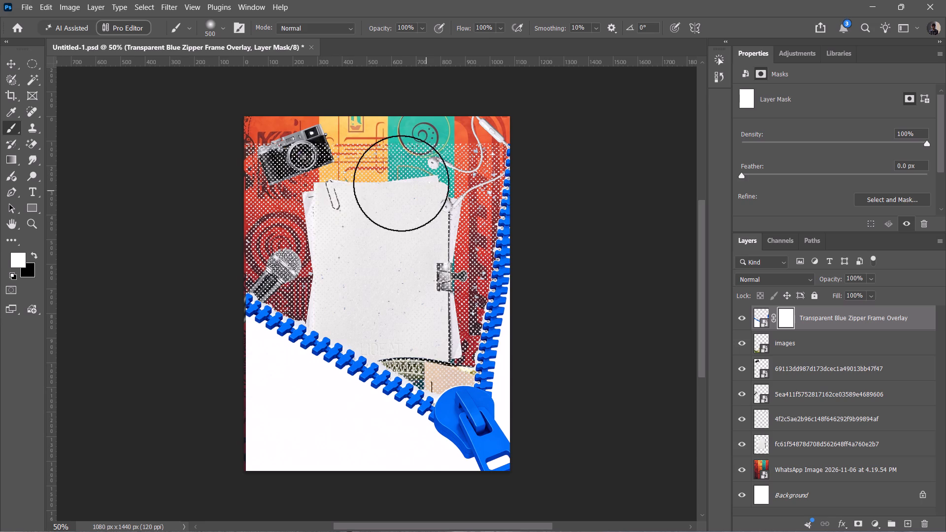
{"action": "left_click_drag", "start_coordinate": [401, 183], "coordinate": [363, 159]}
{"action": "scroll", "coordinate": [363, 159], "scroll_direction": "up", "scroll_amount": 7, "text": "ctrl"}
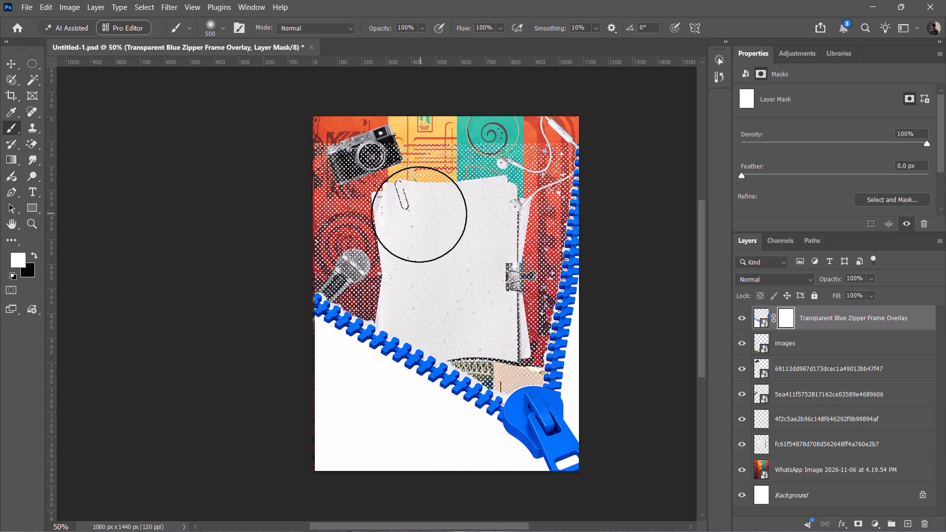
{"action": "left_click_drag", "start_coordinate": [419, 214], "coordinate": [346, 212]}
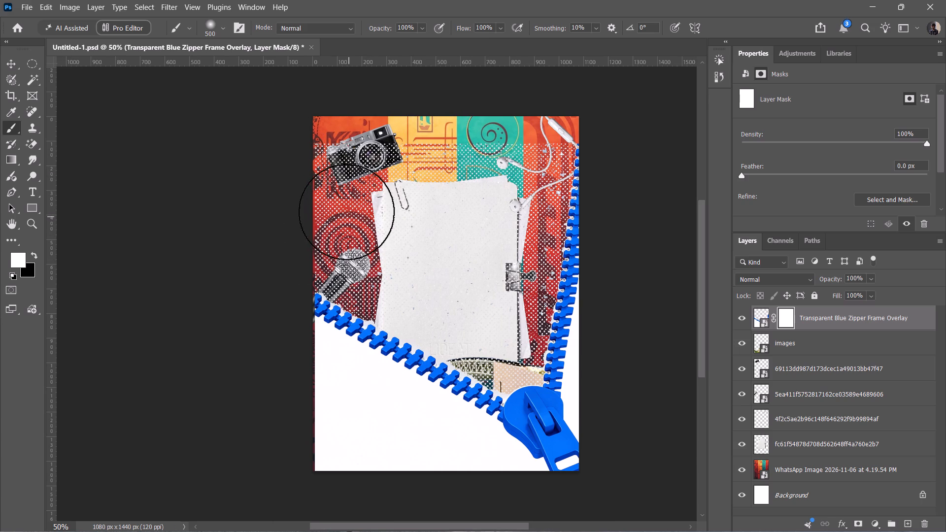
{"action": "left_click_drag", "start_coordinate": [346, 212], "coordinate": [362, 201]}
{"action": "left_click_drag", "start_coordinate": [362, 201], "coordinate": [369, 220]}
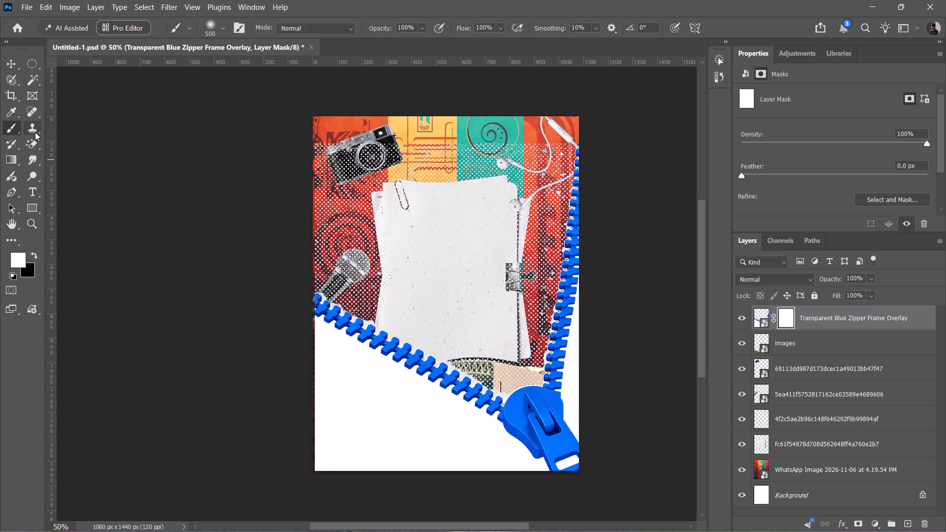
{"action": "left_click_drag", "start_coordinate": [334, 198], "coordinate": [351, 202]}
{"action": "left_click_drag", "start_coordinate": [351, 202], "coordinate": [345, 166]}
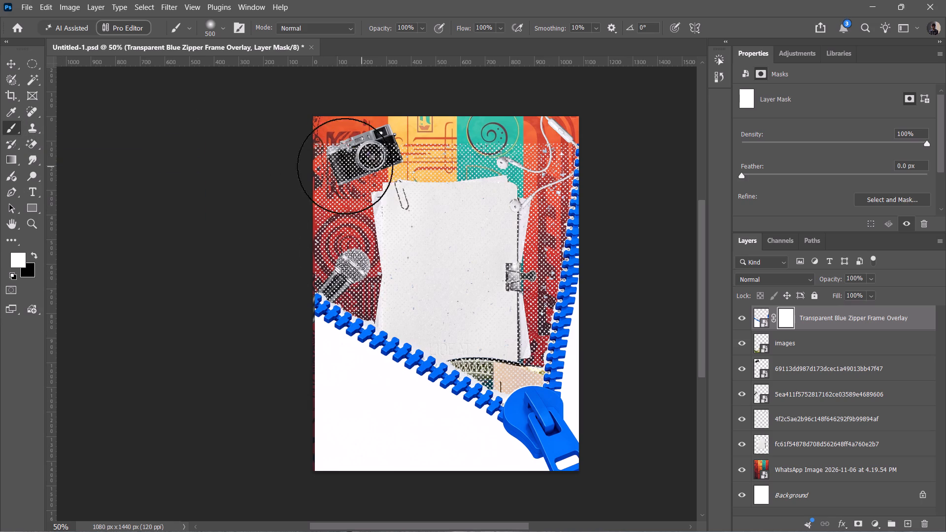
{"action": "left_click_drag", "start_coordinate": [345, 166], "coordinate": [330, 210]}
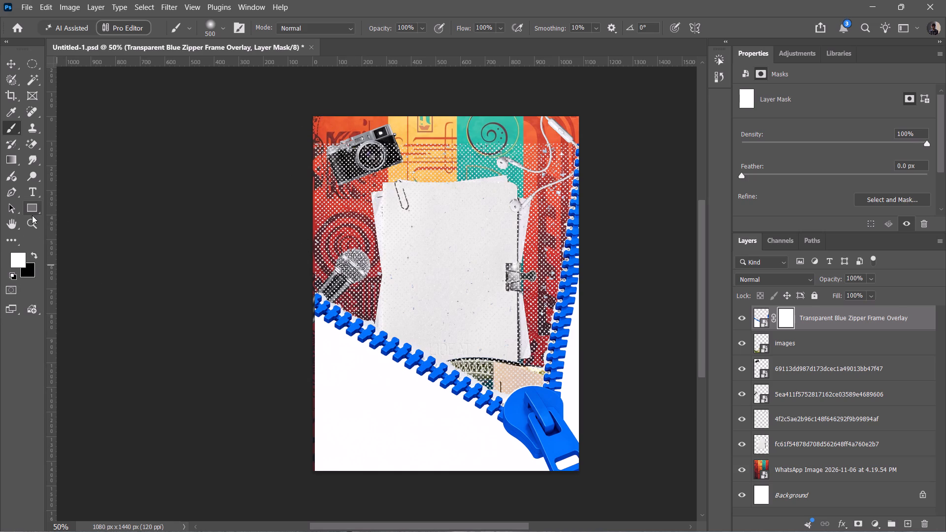
Paint black on the zipper layer's mask to hide the dotted pattern over the camera, paper, earphones and microphone.
{"action": "key", "text": "x"}
{"action": "left_click_drag", "start_coordinate": [330, 238], "coordinate": [322, 158]}
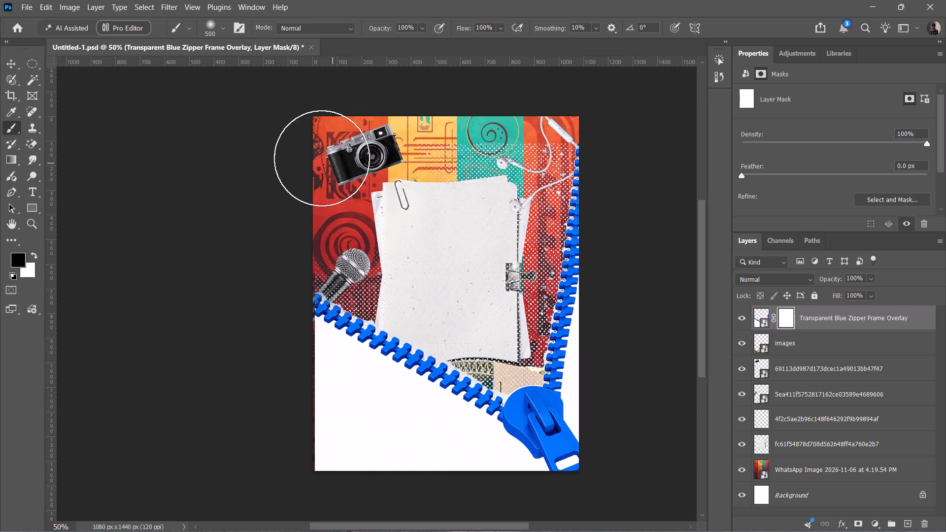
{"action": "left_click_drag", "start_coordinate": [322, 158], "coordinate": [499, 195]}
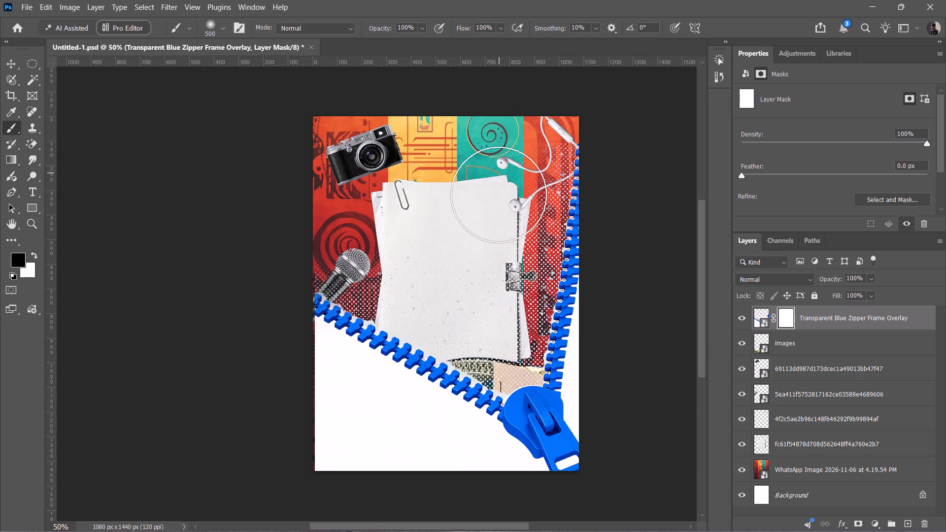
{"action": "left_click_drag", "start_coordinate": [499, 195], "coordinate": [358, 251]}
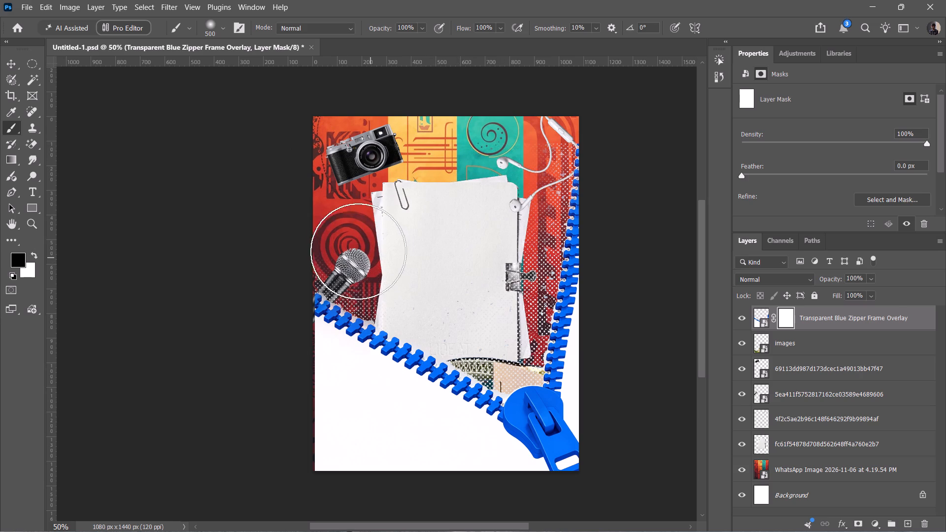
{"action": "left_click_drag", "start_coordinate": [358, 251], "coordinate": [345, 244]}
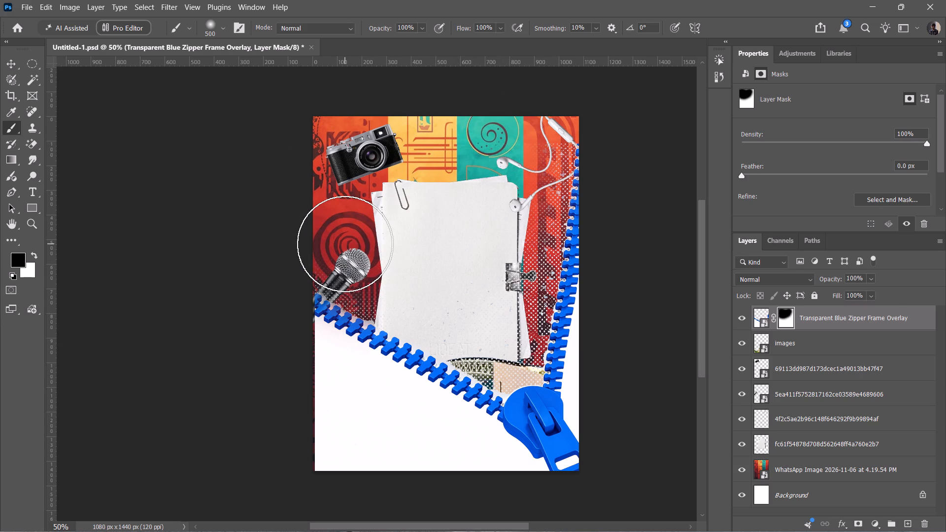
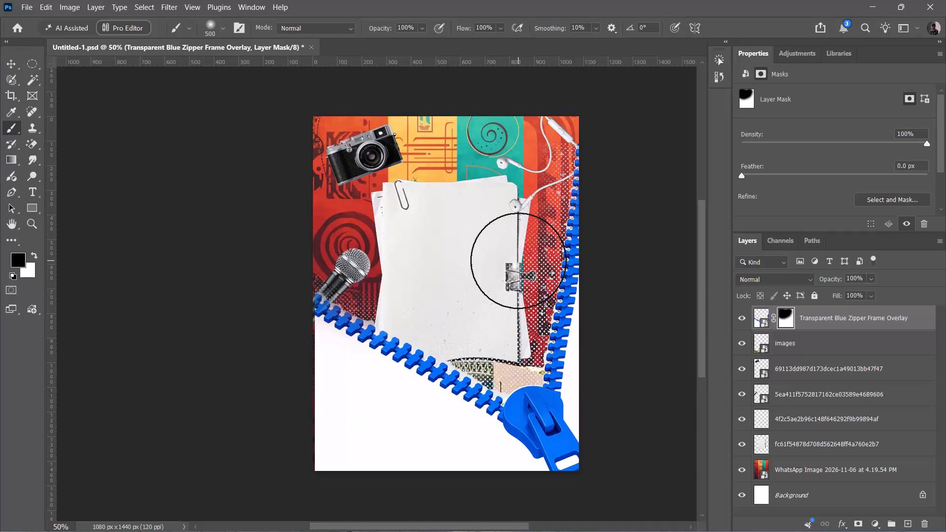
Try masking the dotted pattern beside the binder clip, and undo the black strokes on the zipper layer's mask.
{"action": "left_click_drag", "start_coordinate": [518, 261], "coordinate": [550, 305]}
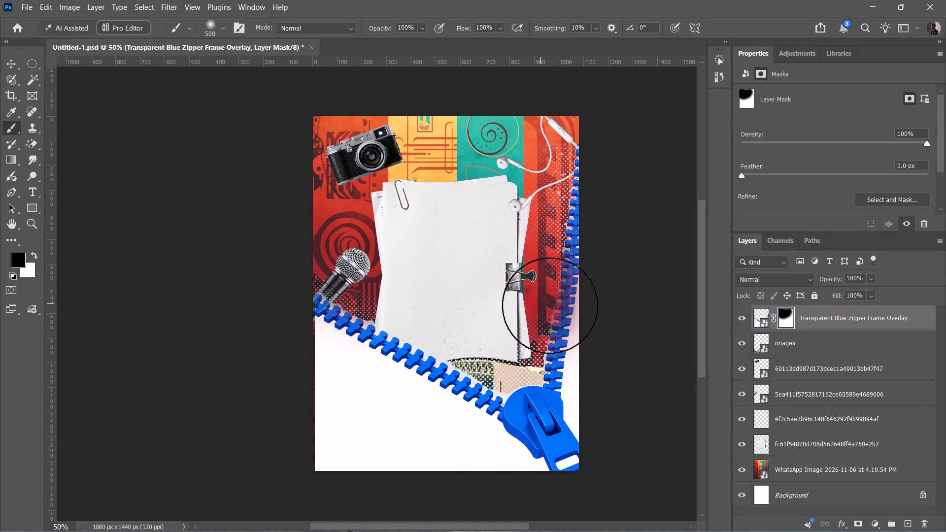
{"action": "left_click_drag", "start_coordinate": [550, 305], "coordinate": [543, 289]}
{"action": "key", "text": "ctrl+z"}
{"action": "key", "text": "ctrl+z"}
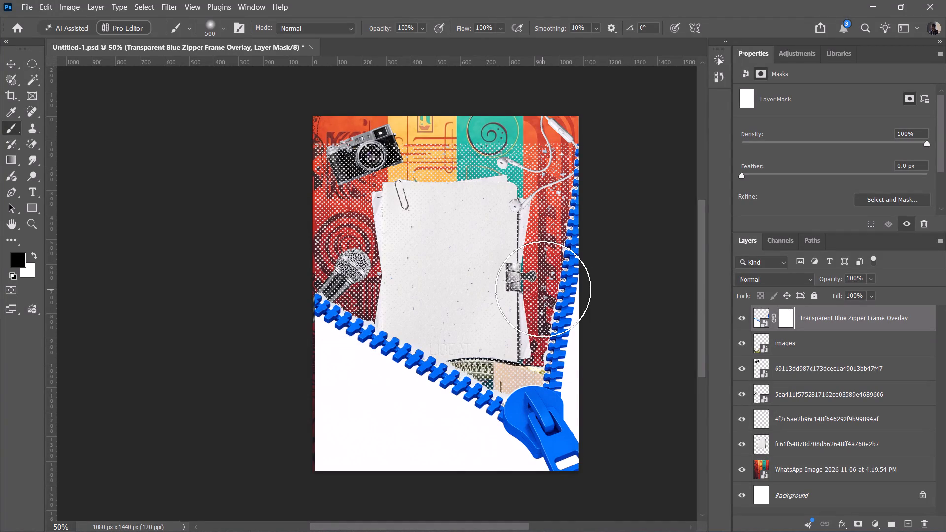
Paint black on the zipper layer's mask at brush size 500 over the camera, upper paper, earphones and red swirl above the microphone.
{"action": "left_click_drag", "start_coordinate": [381, 212], "coordinate": [326, 162]}
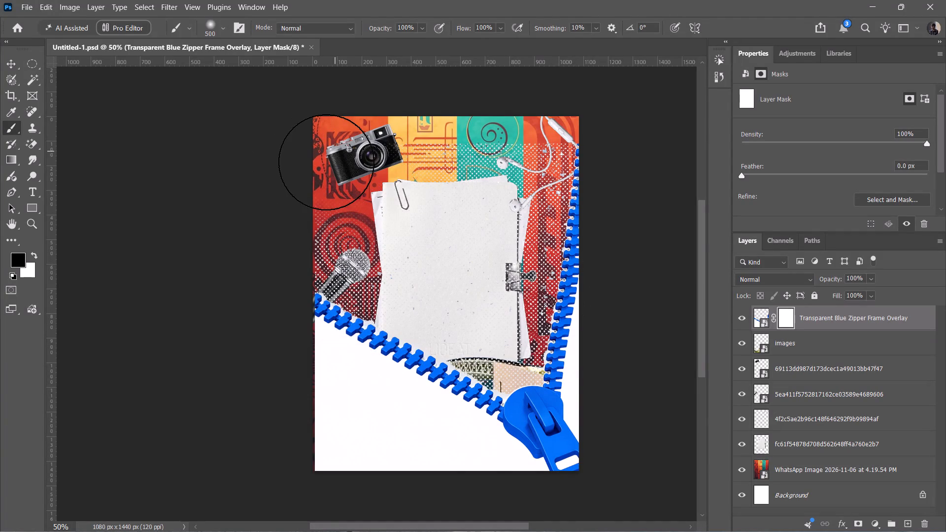
{"action": "left_click_drag", "start_coordinate": [326, 162], "coordinate": [499, 196]}
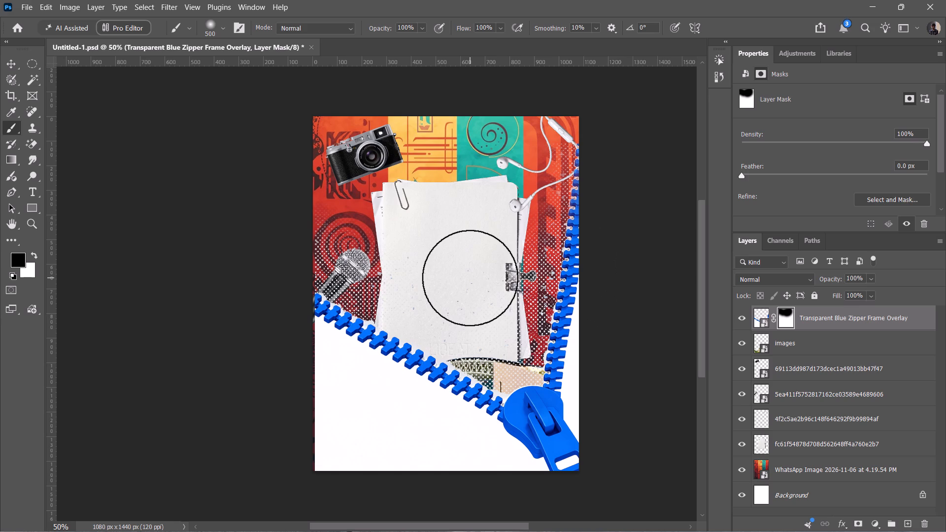
{"action": "scroll", "coordinate": [401, 256], "scroll_direction": "up", "scroll_amount": 2, "text": "ctrl+alt"}
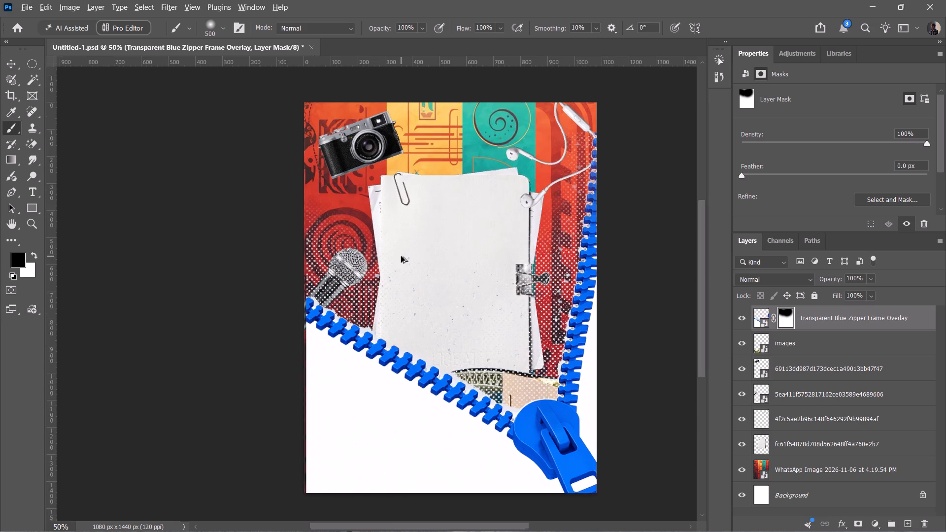
{"action": "scroll", "coordinate": [401, 256], "scroll_direction": "up", "scroll_amount": 9, "text": "ctrl+alt"}
{"action": "left_click_drag", "start_coordinate": [224, 255], "coordinate": [208, 233]}
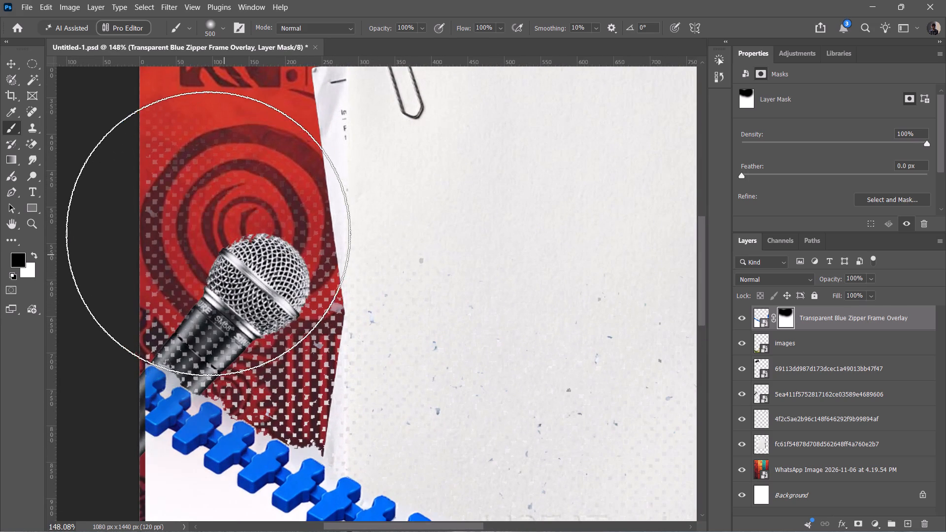
{"action": "left_click_drag", "start_coordinate": [208, 233], "coordinate": [194, 187]}
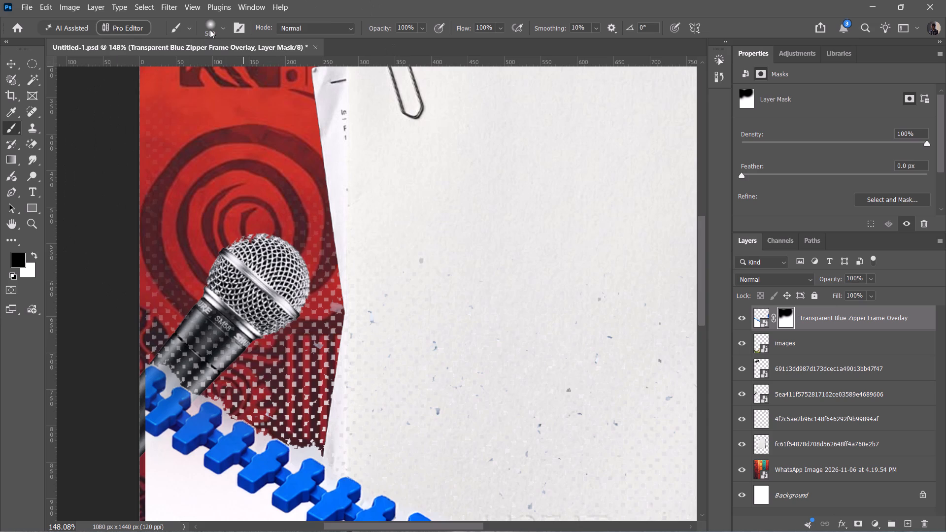
With a 25 px brush, mask the dots around the microphone head and on the red striped area beside the paper.
{"action": "left_click", "coordinate": [210, 30]}
{"action": "left_click", "coordinate": [198, 65]}
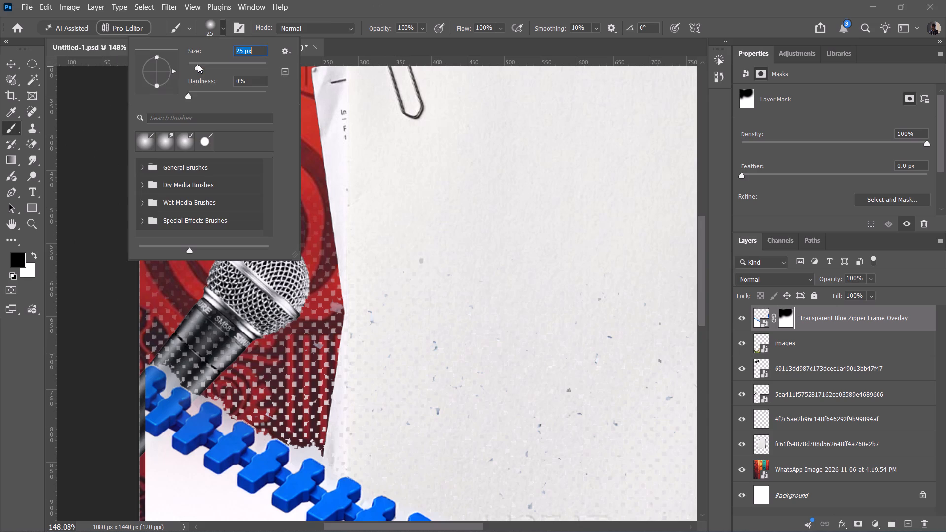
{"action": "left_click", "coordinate": [212, 34]}
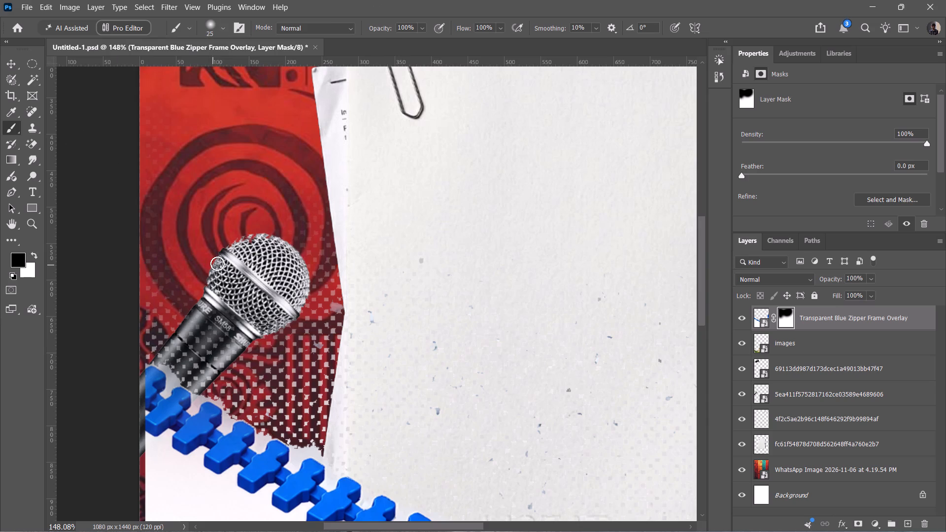
{"action": "left_click_drag", "start_coordinate": [217, 264], "coordinate": [167, 253]}
{"action": "left_click_drag", "start_coordinate": [167, 253], "coordinate": [235, 209]}
{"action": "left_click_drag", "start_coordinate": [235, 209], "coordinate": [304, 283]}
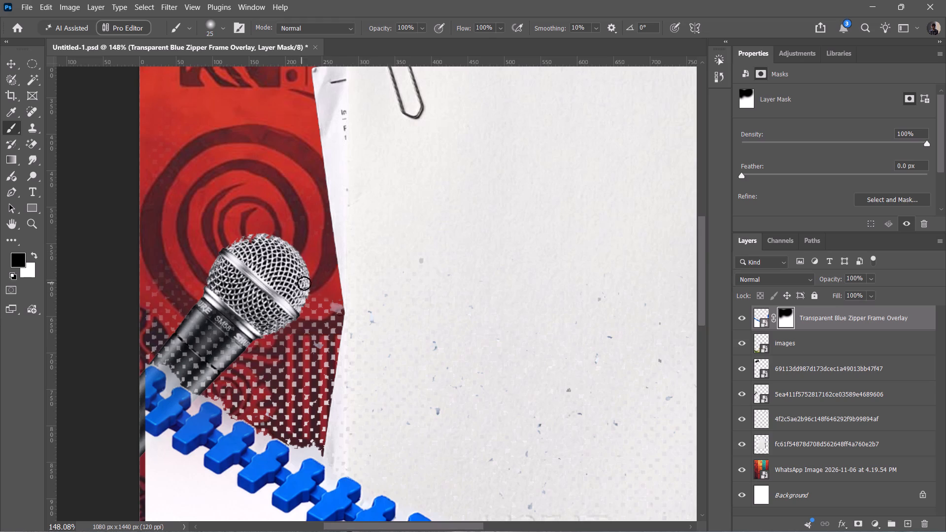
{"action": "left_click_drag", "start_coordinate": [304, 283], "coordinate": [320, 390]}
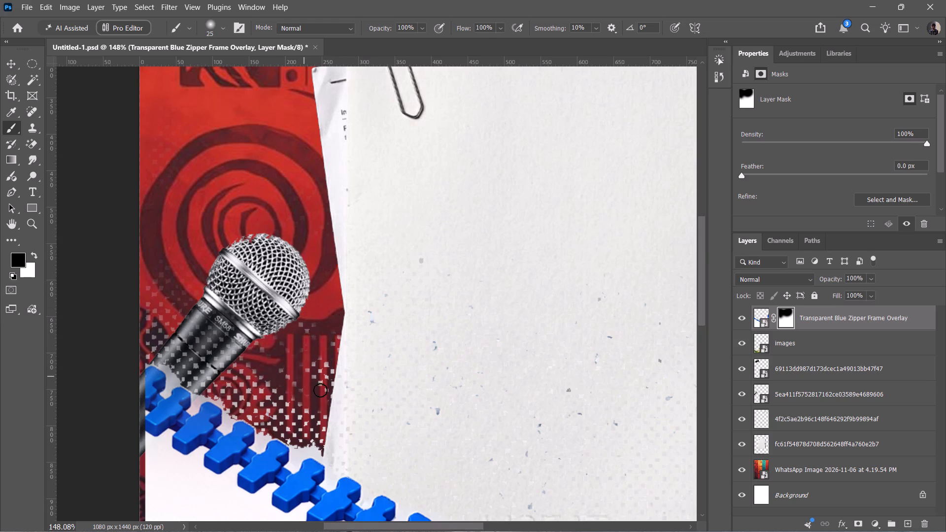
{"action": "left_click_drag", "start_coordinate": [320, 390], "coordinate": [321, 320]}
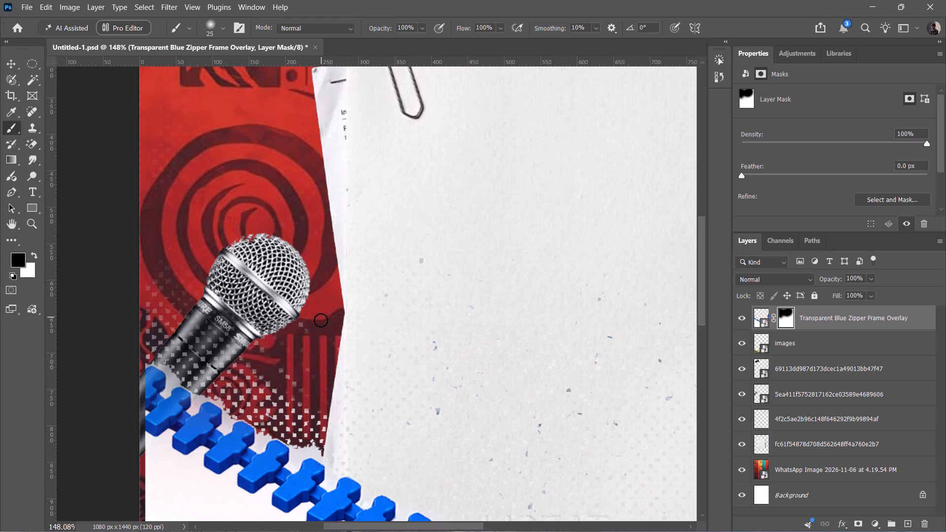
{"action": "left_click_drag", "start_coordinate": [321, 320], "coordinate": [298, 392]}
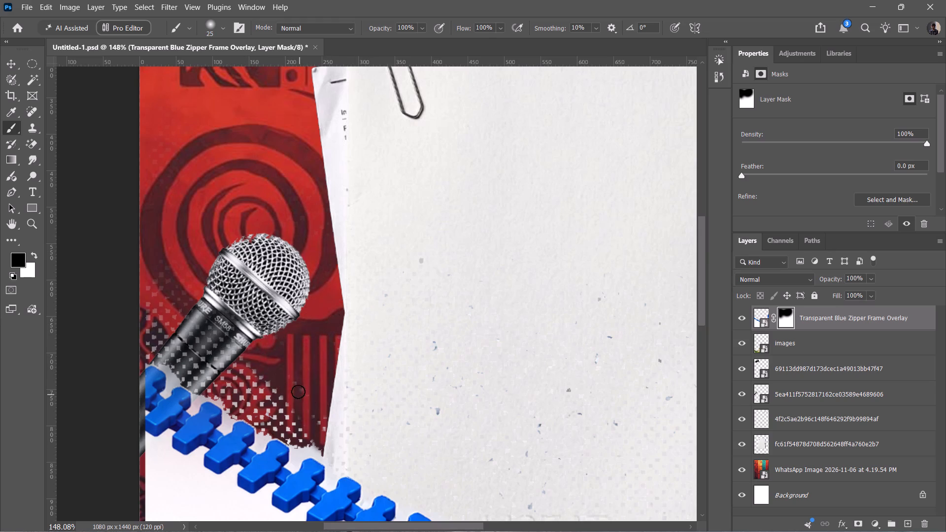
Paint black on the mask to hide dots on the microphone handle and the red background beside it, down to the zipper.
{"action": "left_click_drag", "start_coordinate": [298, 392], "coordinate": [199, 323]}
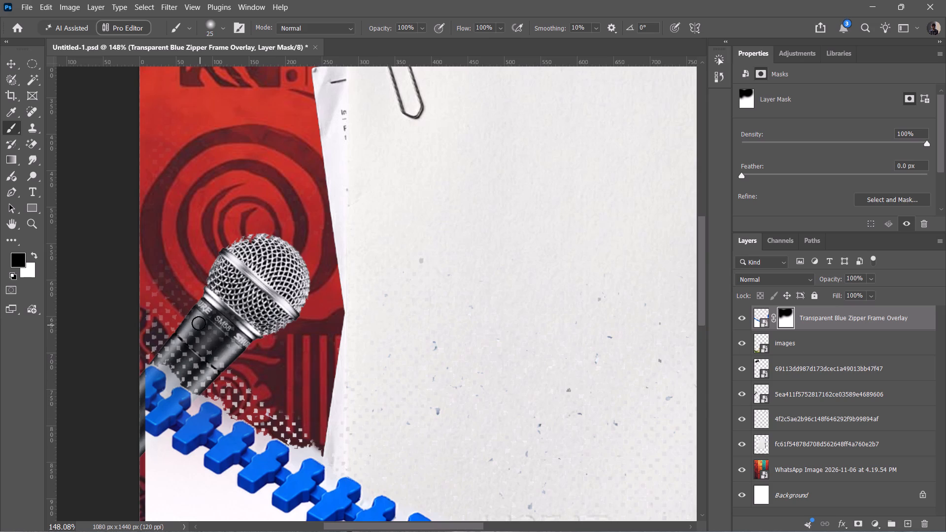
{"action": "left_click_drag", "start_coordinate": [199, 323], "coordinate": [152, 293]}
{"action": "left_click_drag", "start_coordinate": [152, 293], "coordinate": [147, 332]}
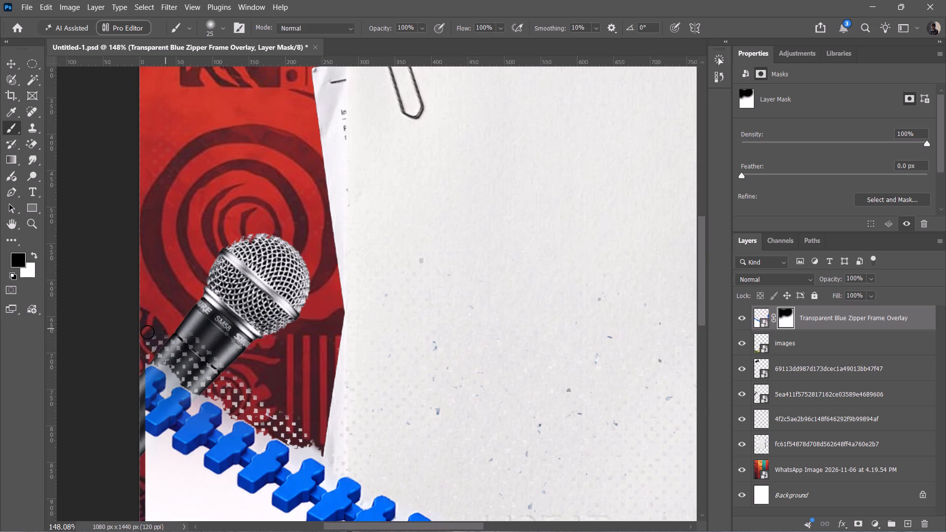
{"action": "left_click_drag", "start_coordinate": [147, 332], "coordinate": [174, 356]}
{"action": "left_click_drag", "start_coordinate": [174, 356], "coordinate": [187, 367]}
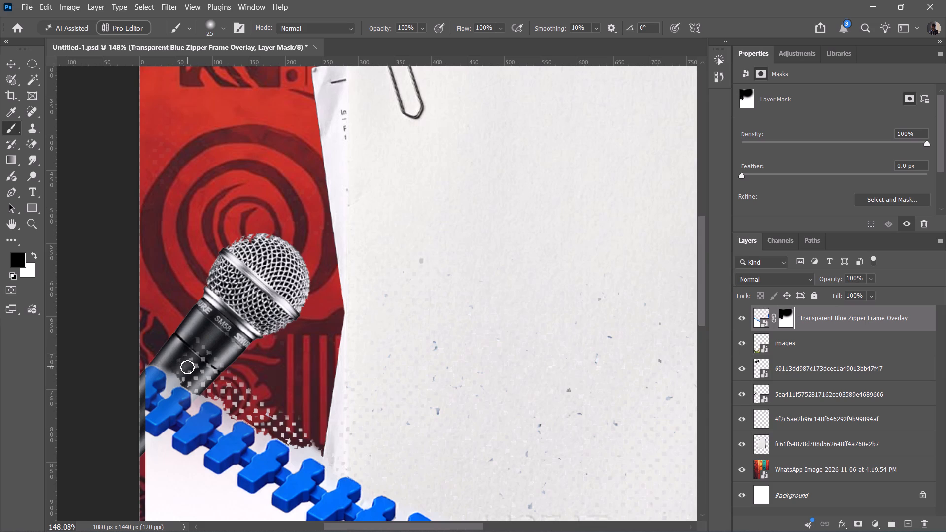
{"action": "scroll", "coordinate": [187, 367], "scroll_direction": "up", "scroll_amount": 10, "text": "ctrl+alt"}
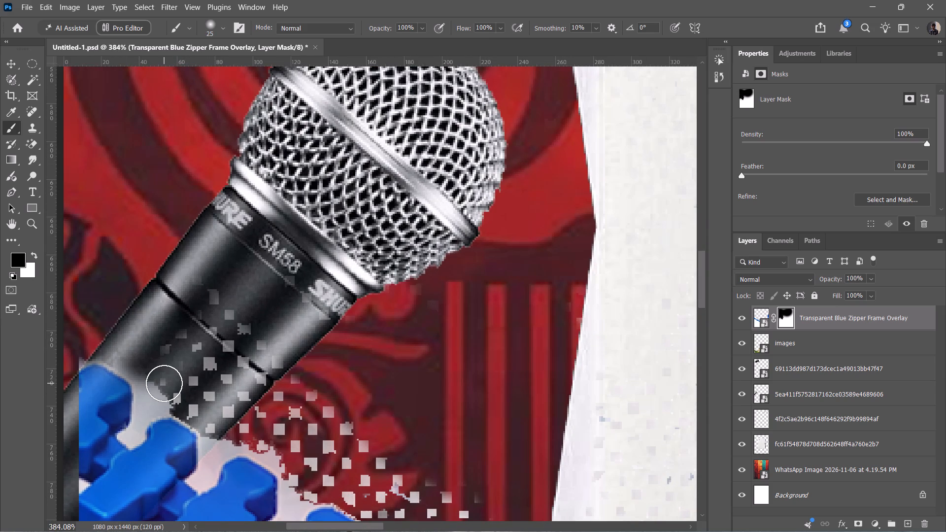
{"action": "left_click_drag", "start_coordinate": [164, 383], "coordinate": [145, 366]}
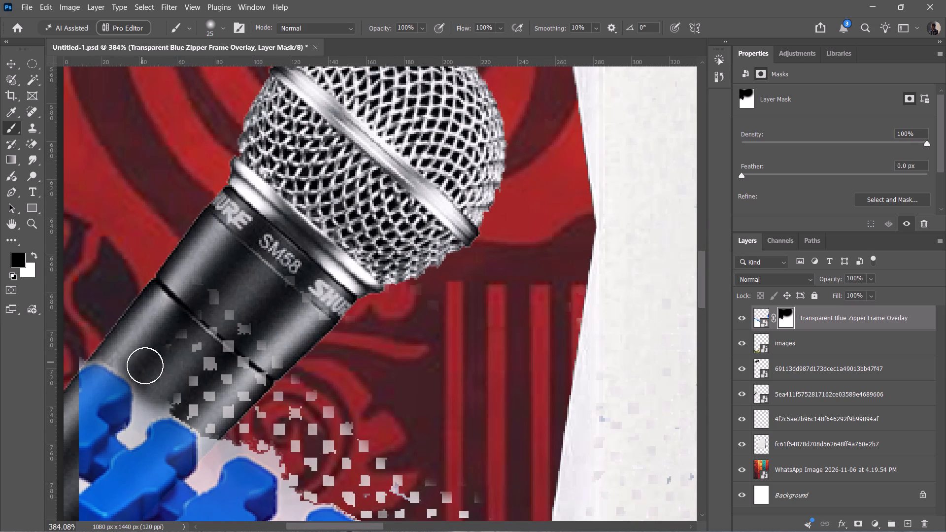
{"action": "left_click_drag", "start_coordinate": [145, 366], "coordinate": [73, 348]}
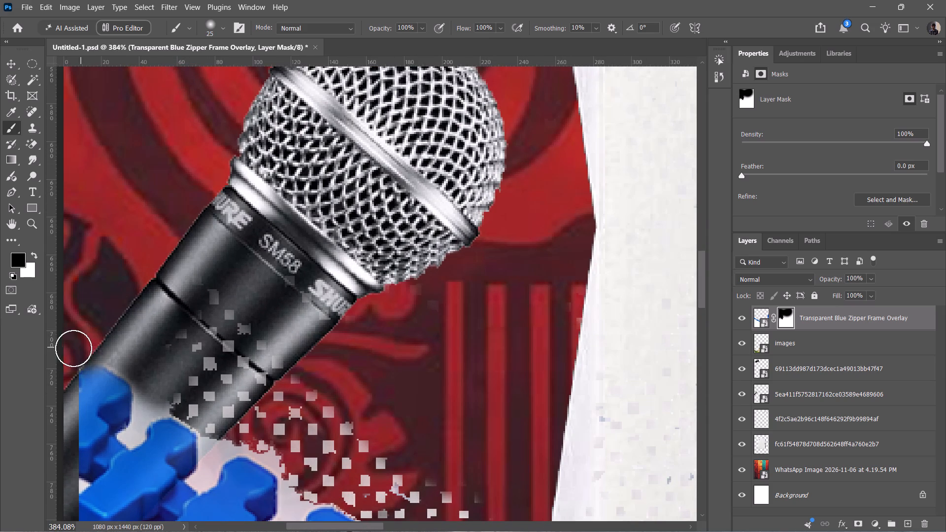
{"action": "left_click_drag", "start_coordinate": [73, 348], "coordinate": [153, 390]}
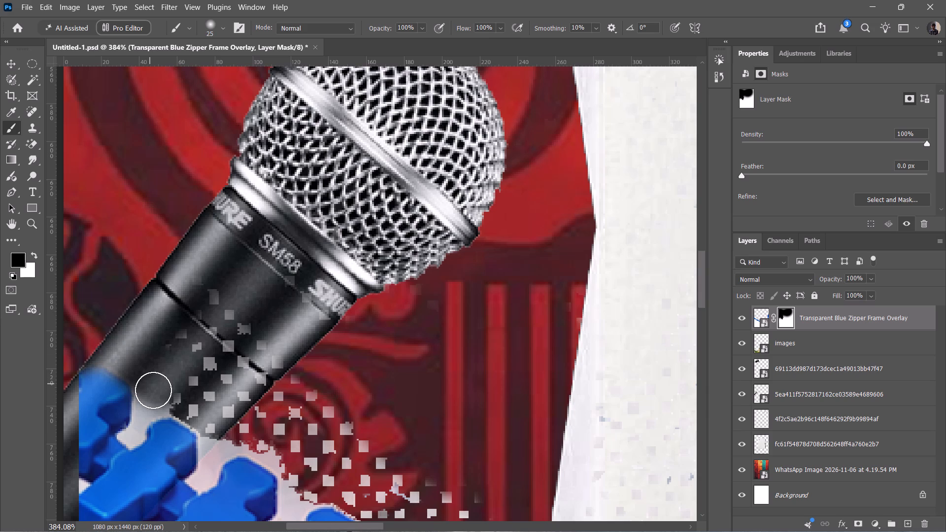
{"action": "left_click_drag", "start_coordinate": [153, 390], "coordinate": [152, 400]}
With a 6 px brush, mask the pale fringe around the blue zipper teeth overlapping the lower microphone handle.
{"action": "scroll", "coordinate": [153, 400], "scroll_direction": "up", "scroll_amount": 13, "text": "ctrl+alt"}
{"action": "scroll", "coordinate": [151, 415], "scroll_direction": "down", "scroll_amount": 3, "text": "ctrl+alt"}
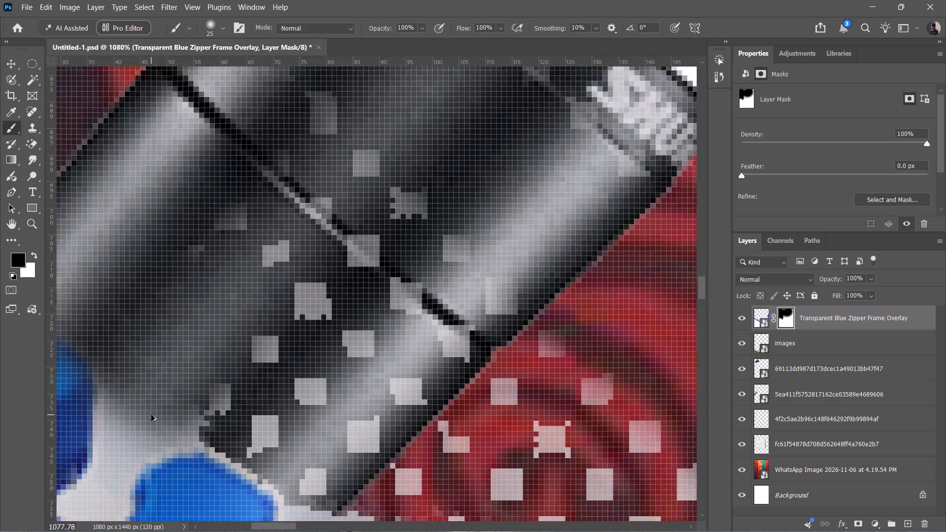
{"action": "scroll", "coordinate": [151, 415], "scroll_direction": "down", "scroll_amount": 3, "text": "ctrl+alt"}
{"action": "left_click", "coordinate": [210, 27]}
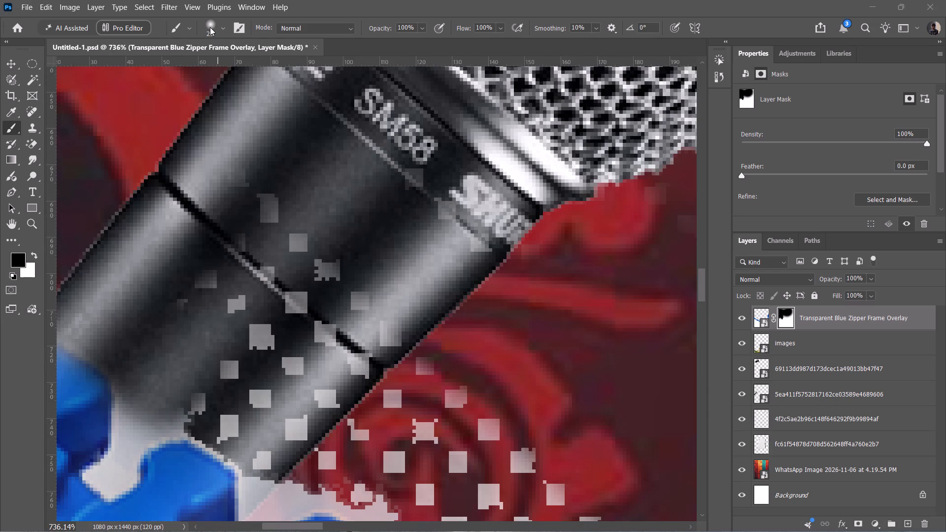
{"action": "left_click", "coordinate": [194, 64]}
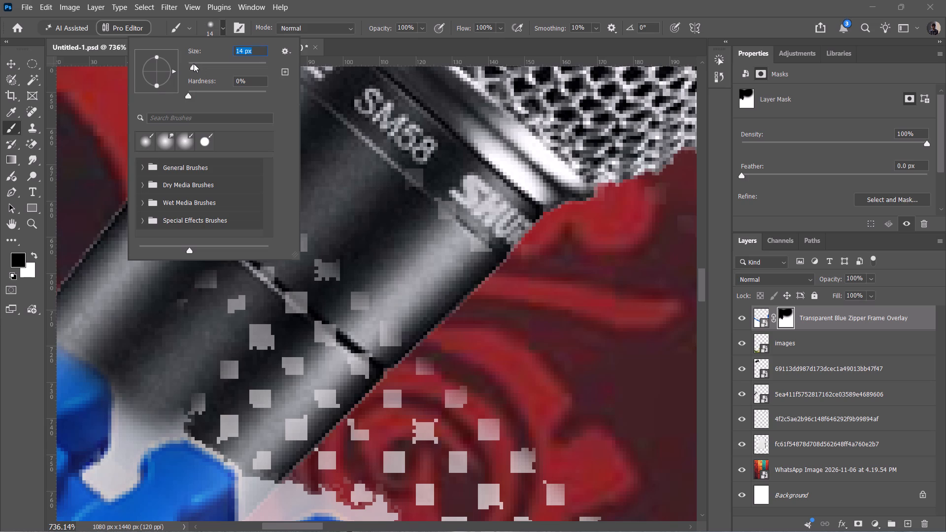
{"action": "left_click", "coordinate": [191, 64]}
{"action": "left_click_drag", "start_coordinate": [155, 407], "coordinate": [128, 434]}
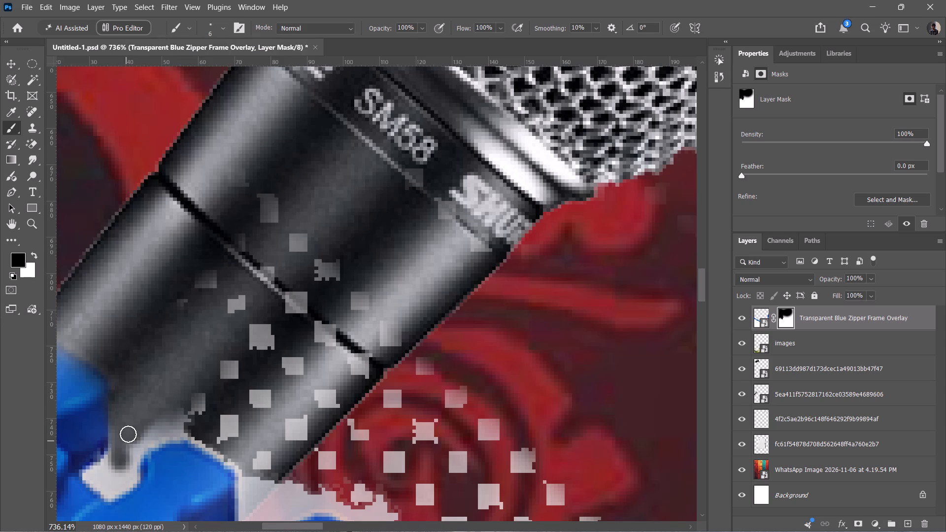
{"action": "left_click_drag", "start_coordinate": [128, 434], "coordinate": [110, 467]}
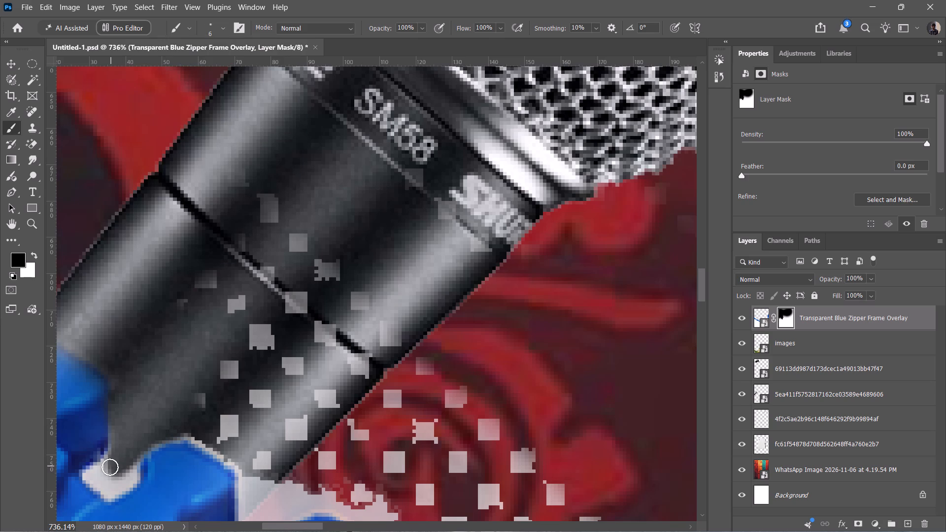
{"action": "left_click_drag", "start_coordinate": [110, 467], "coordinate": [95, 474]}
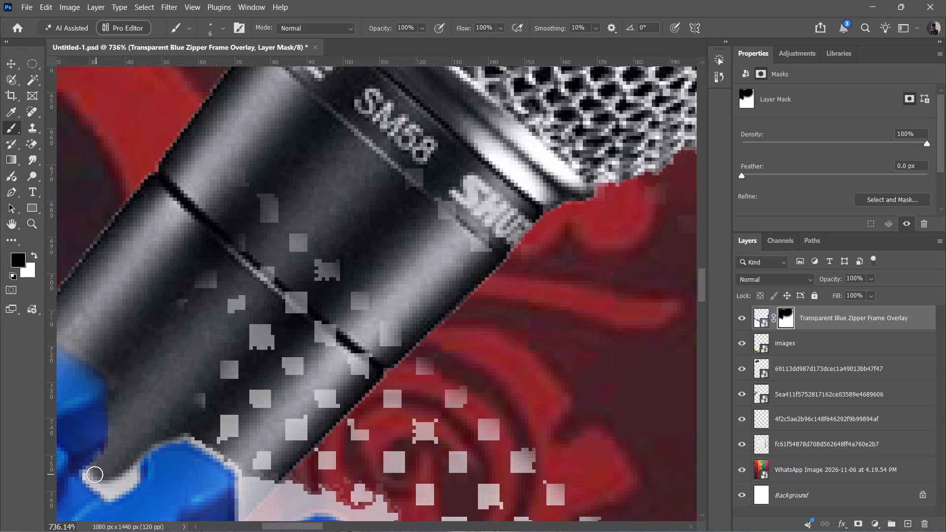
{"action": "left_click_drag", "start_coordinate": [95, 474], "coordinate": [101, 491]}
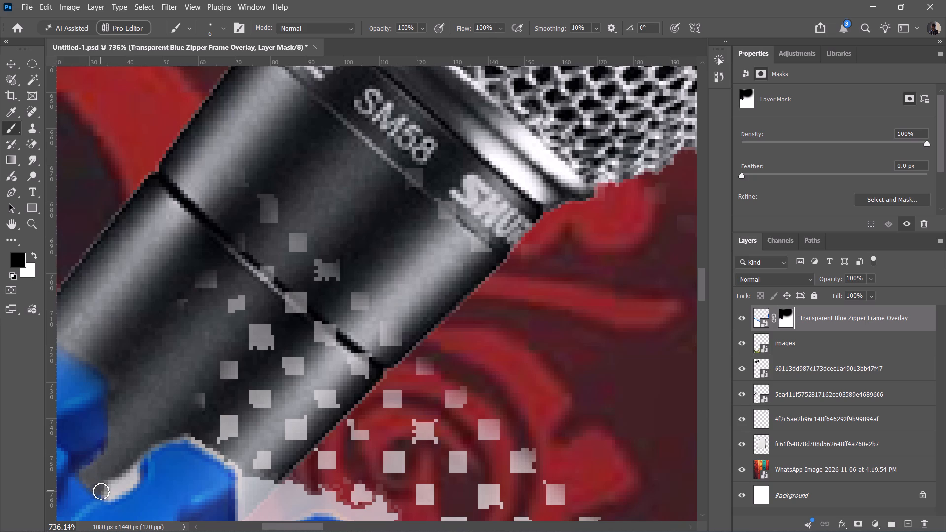
{"action": "left_click_drag", "start_coordinate": [101, 491], "coordinate": [105, 478]}
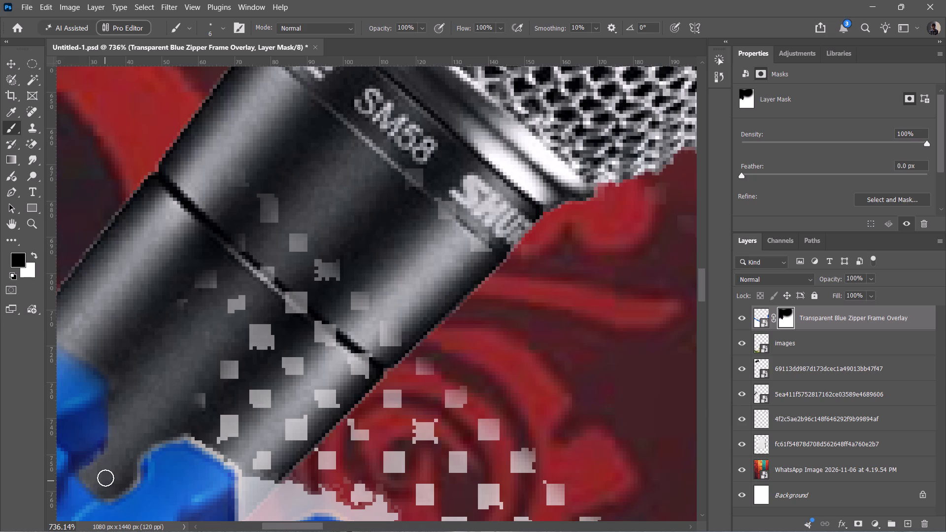
{"action": "left_click_drag", "start_coordinate": [105, 478], "coordinate": [245, 472]}
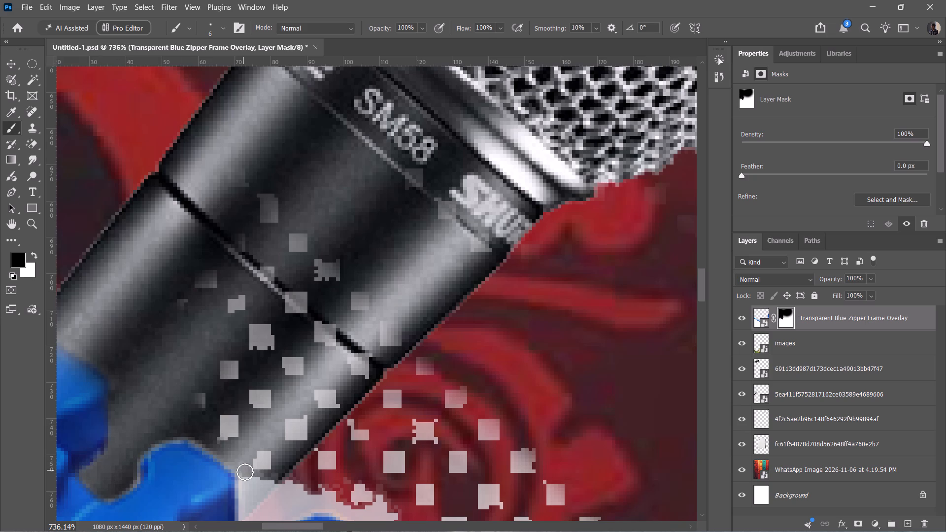
{"action": "left_click_drag", "start_coordinate": [245, 472], "coordinate": [246, 474]}
Paint black on the zipper layer's mask to hide the remaining dots on the microphone handle around its black seam.
{"action": "scroll", "coordinate": [377, 321], "scroll_direction": "down", "scroll_amount": 10, "text": "ctrl+alt"}
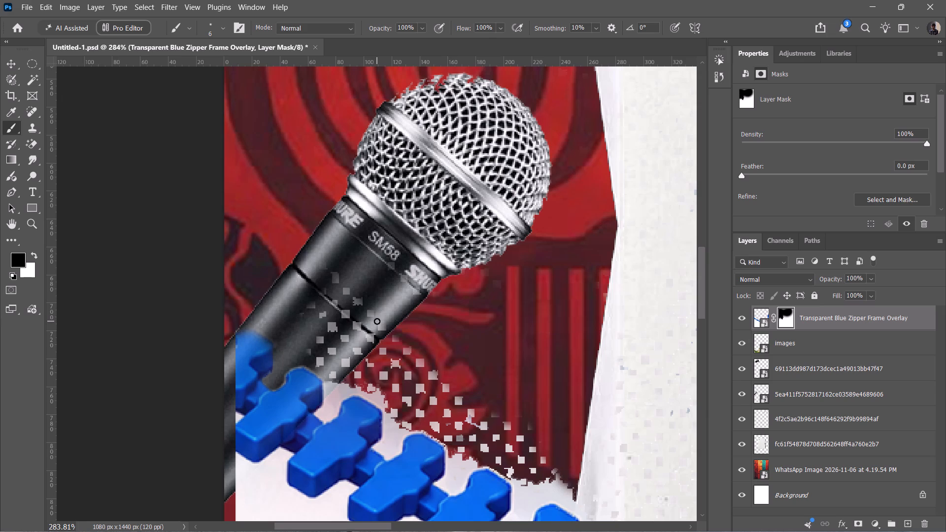
{"action": "left_click_drag", "start_coordinate": [307, 294], "coordinate": [306, 270]}
{"action": "left_click_drag", "start_coordinate": [306, 270], "coordinate": [336, 322]}
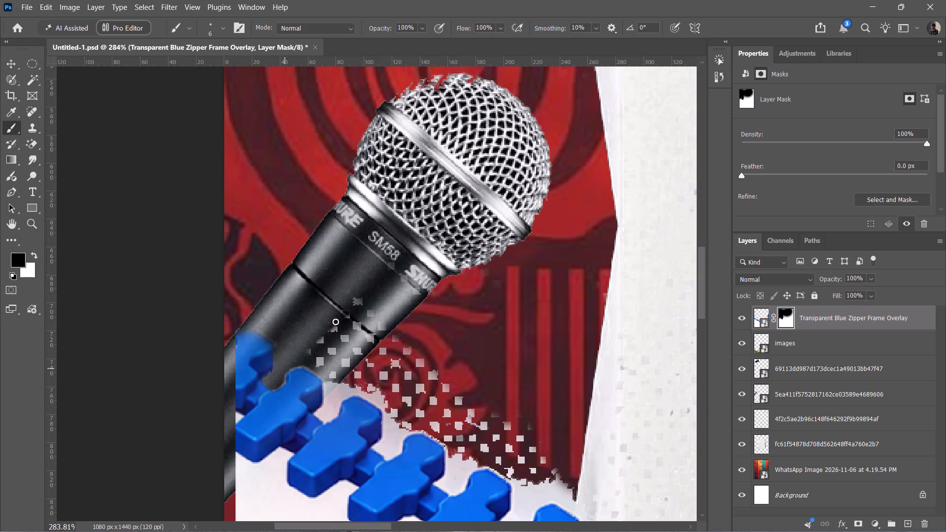
{"action": "left_click_drag", "start_coordinate": [336, 322], "coordinate": [316, 362]}
{"action": "left_click_drag", "start_coordinate": [316, 362], "coordinate": [347, 360]}
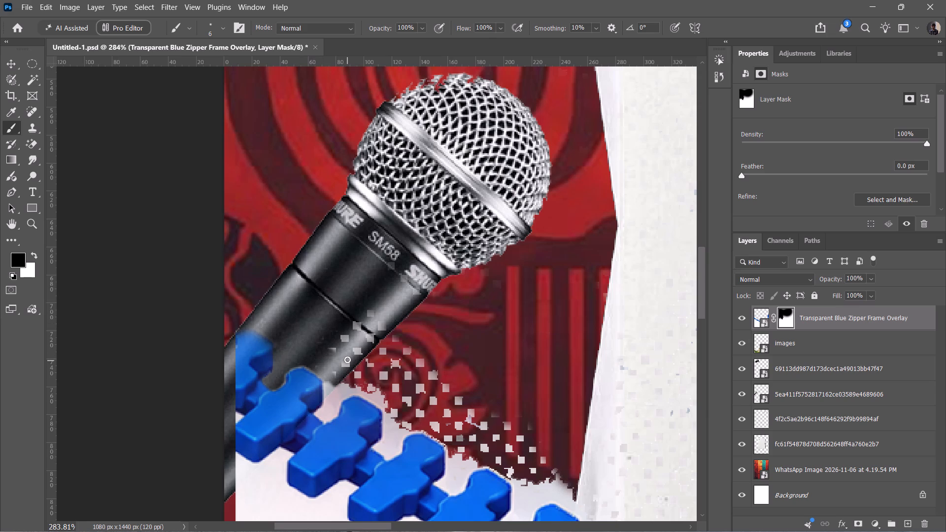
{"action": "left_click_drag", "start_coordinate": [347, 360], "coordinate": [331, 355]}
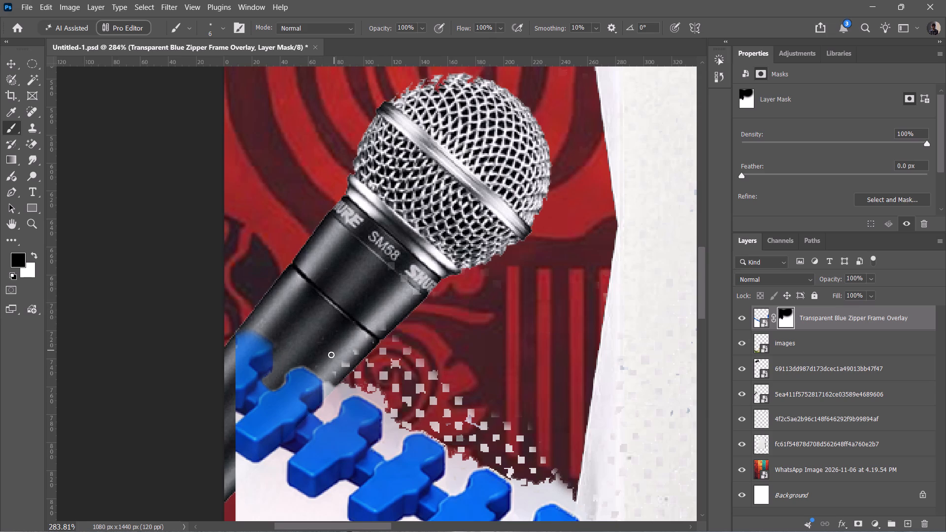
{"action": "left_click_drag", "start_coordinate": [331, 355], "coordinate": [342, 371]}
Mask the dots over the red swirl beside the handle and the pale fringe along the zipper teeth below it.
{"action": "left_click_drag", "start_coordinate": [342, 371], "coordinate": [386, 374]}
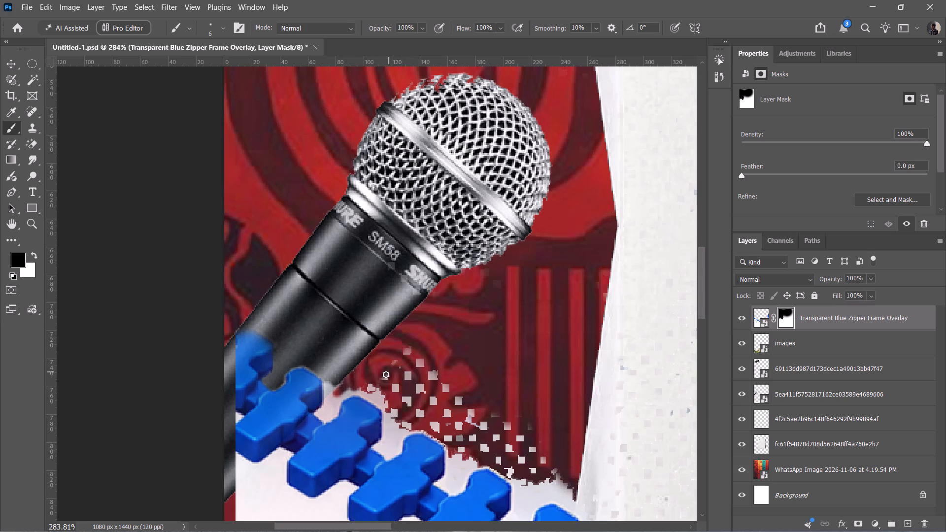
{"action": "left_click_drag", "start_coordinate": [386, 374], "coordinate": [419, 369]}
{"action": "left_click_drag", "start_coordinate": [419, 369], "coordinate": [377, 399]}
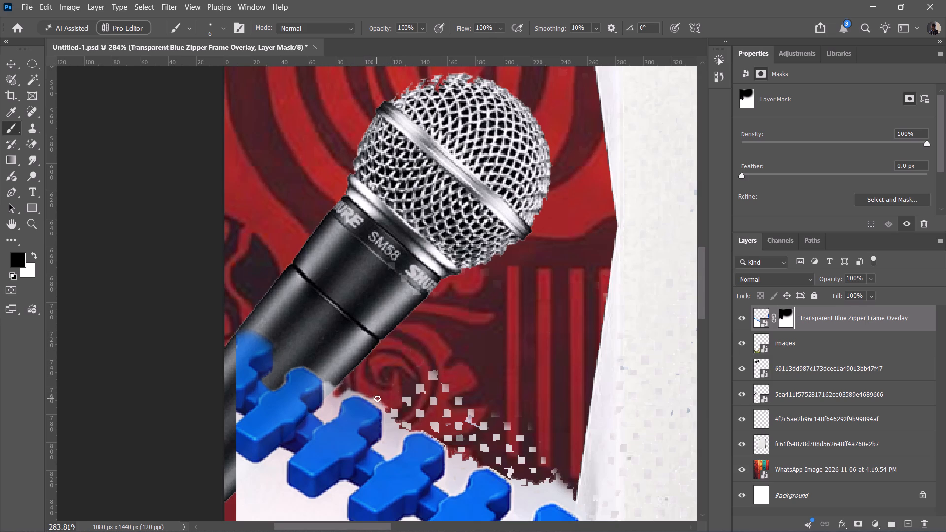
{"action": "left_click_drag", "start_coordinate": [377, 399], "coordinate": [398, 417]}
Mask the faint specks on the microphone's lettered band below the SM58 label.
{"action": "left_click_drag", "start_coordinate": [394, 269], "coordinate": [391, 281]}
{"action": "left_click_drag", "start_coordinate": [385, 264], "coordinate": [406, 279]}
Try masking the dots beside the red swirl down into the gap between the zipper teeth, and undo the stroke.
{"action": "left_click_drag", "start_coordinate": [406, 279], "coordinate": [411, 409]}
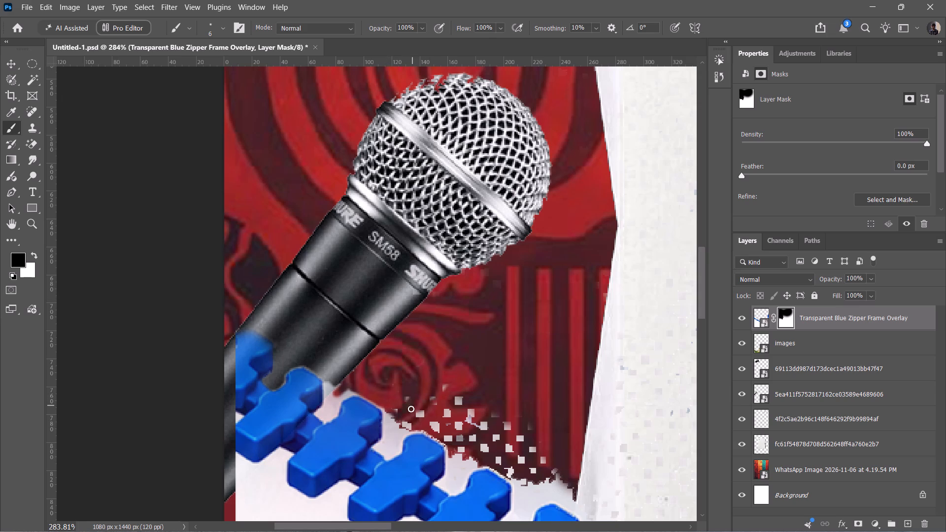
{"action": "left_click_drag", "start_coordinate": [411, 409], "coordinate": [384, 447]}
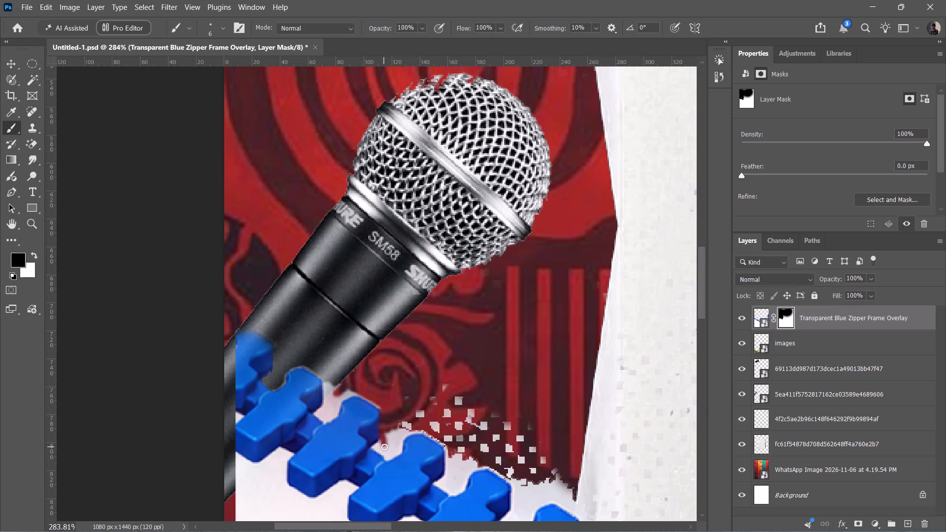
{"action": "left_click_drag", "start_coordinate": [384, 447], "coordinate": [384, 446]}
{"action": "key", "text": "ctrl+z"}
Mask the dots on the red swirl's outer edge and the pale area below it in the gap between the zipper teeth.
{"action": "left_click_drag", "start_coordinate": [396, 392], "coordinate": [401, 403]}
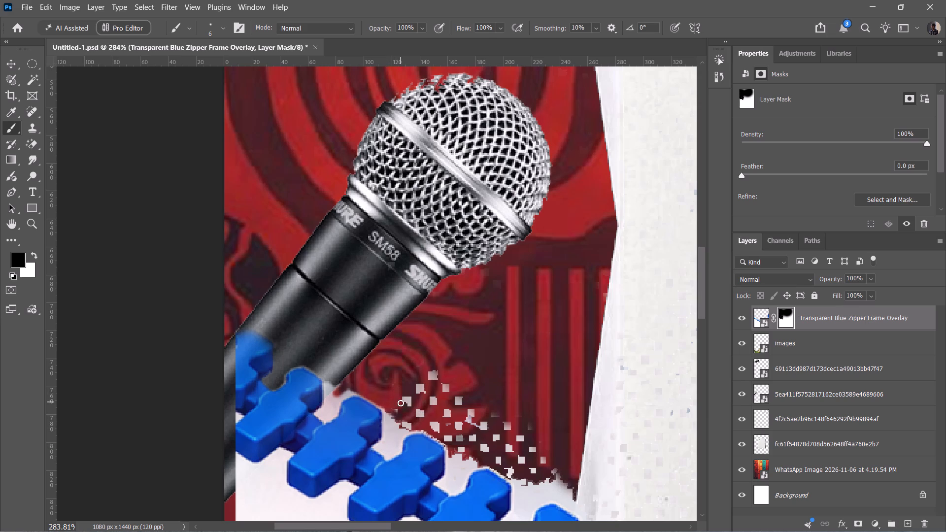
{"action": "left_click_drag", "start_coordinate": [401, 403], "coordinate": [432, 367]}
{"action": "left_click_drag", "start_coordinate": [432, 367], "coordinate": [445, 386]}
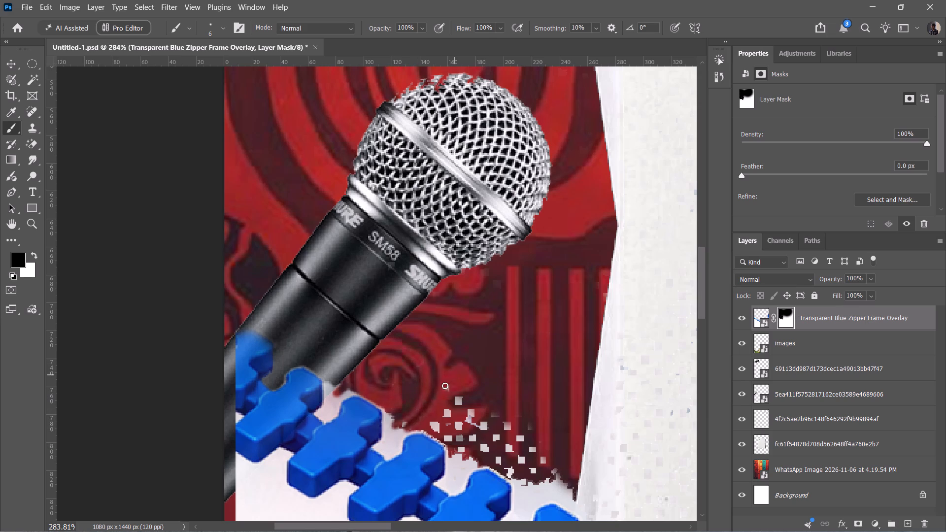
{"action": "left_click_drag", "start_coordinate": [445, 386], "coordinate": [389, 426]}
{"action": "left_click_drag", "start_coordinate": [389, 426], "coordinate": [399, 438]}
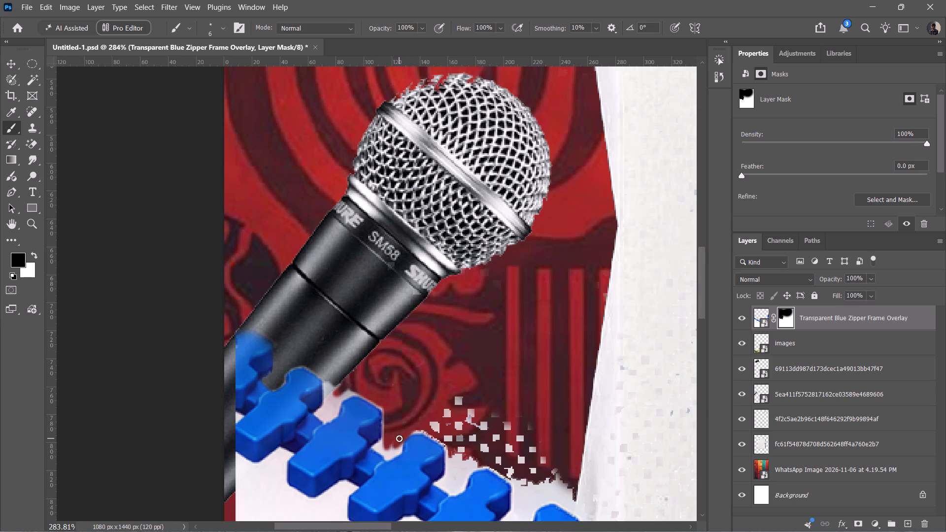
Mask the white dots beside the red swirl and the pale edge directly above the nearest blue zipper tooth.
{"action": "left_click_drag", "start_coordinate": [399, 438], "coordinate": [438, 436]}
{"action": "left_click_drag", "start_coordinate": [438, 436], "coordinate": [450, 402]}
{"action": "left_click_drag", "start_coordinate": [450, 402], "coordinate": [464, 400]}
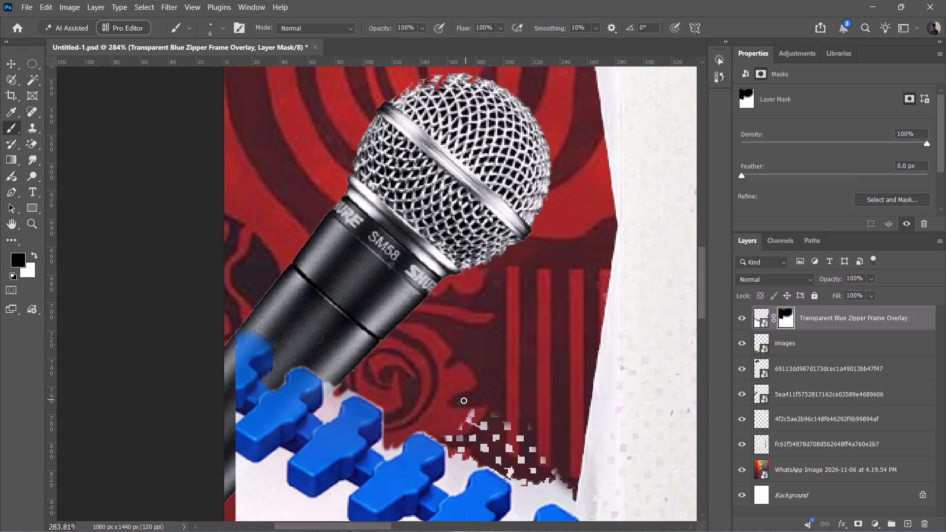
{"action": "left_click_drag", "start_coordinate": [464, 400], "coordinate": [468, 435]}
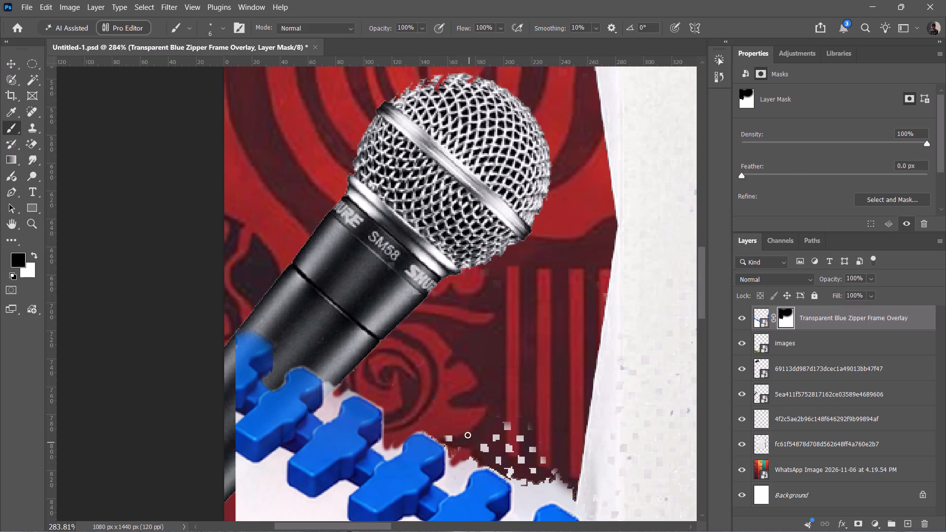
{"action": "left_click_drag", "start_coordinate": [468, 435], "coordinate": [424, 434]}
{"action": "left_click_drag", "start_coordinate": [424, 434], "coordinate": [411, 426]}
Mask the pale fringe in the next gap between zipper teeth and the nearest dots beside the red vertical stripes.
{"action": "left_click_drag", "start_coordinate": [438, 439], "coordinate": [448, 469]}
{"action": "left_click_drag", "start_coordinate": [448, 469], "coordinate": [453, 455]}
{"action": "left_click_drag", "start_coordinate": [453, 455], "coordinate": [483, 467]}
{"action": "left_click_drag", "start_coordinate": [483, 467], "coordinate": [504, 461]}
{"action": "left_click_drag", "start_coordinate": [504, 461], "coordinate": [526, 415]}
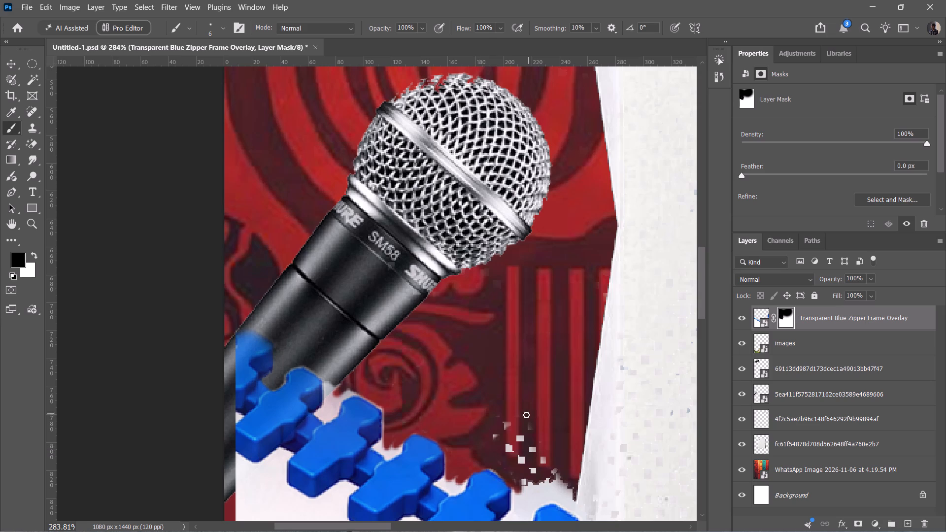
{"action": "left_click_drag", "start_coordinate": [526, 415], "coordinate": [488, 430]}
Mask the dots covering the silver body of the binder clip on the paper's edge.
{"action": "scroll", "coordinate": [488, 430], "scroll_direction": "down", "scroll_amount": 4, "text": "ctrl"}
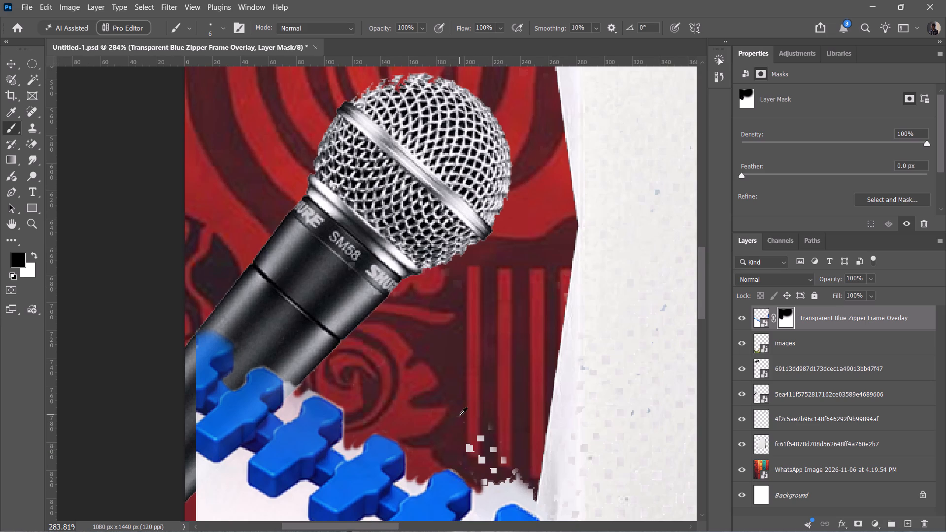
{"action": "scroll", "coordinate": [460, 415], "scroll_direction": "down", "scroll_amount": 17, "text": "ctrl+alt"}
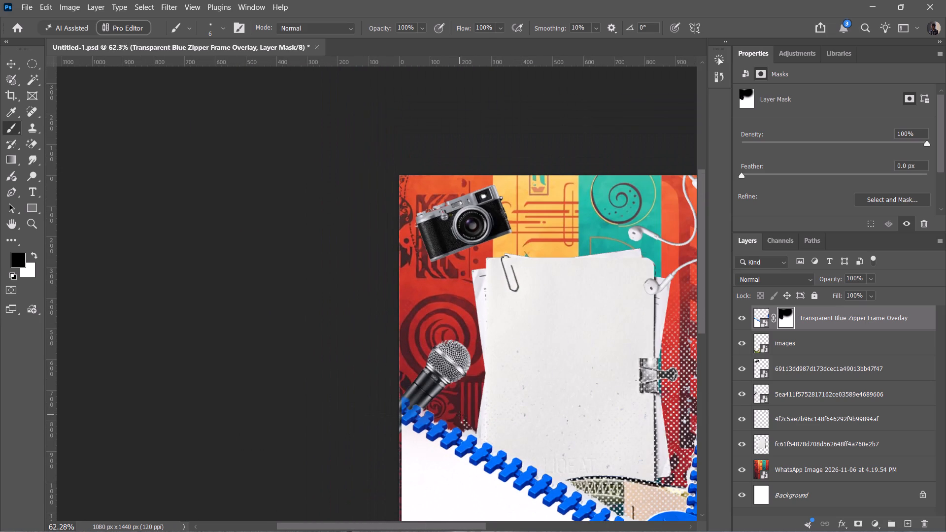
{"action": "scroll", "coordinate": [577, 450], "scroll_direction": "right", "scroll_amount": 1}
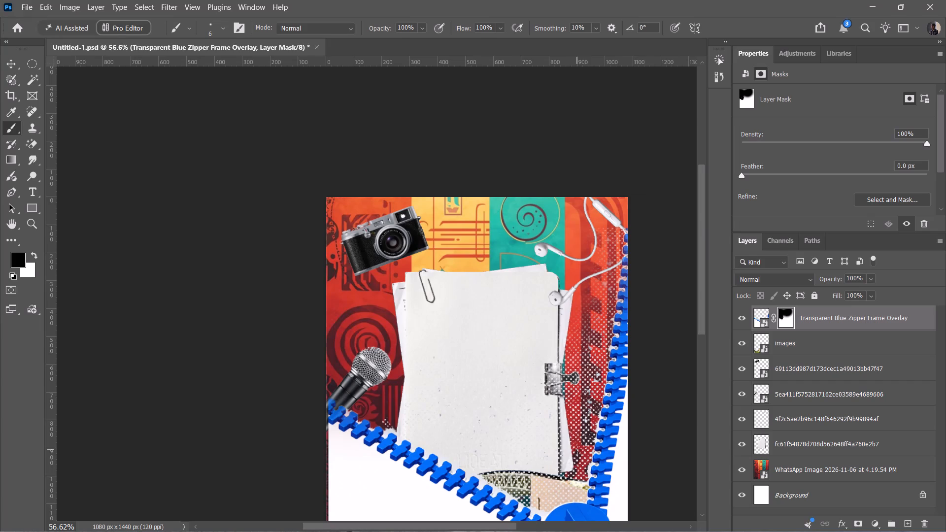
{"action": "left_click_drag", "start_coordinate": [591, 384], "coordinate": [526, 464]}
{"action": "left_click_drag", "start_coordinate": [526, 464], "coordinate": [553, 389]}
{"action": "scroll", "coordinate": [553, 389], "scroll_direction": "up", "scroll_amount": 9, "text": "ctrl+alt"}
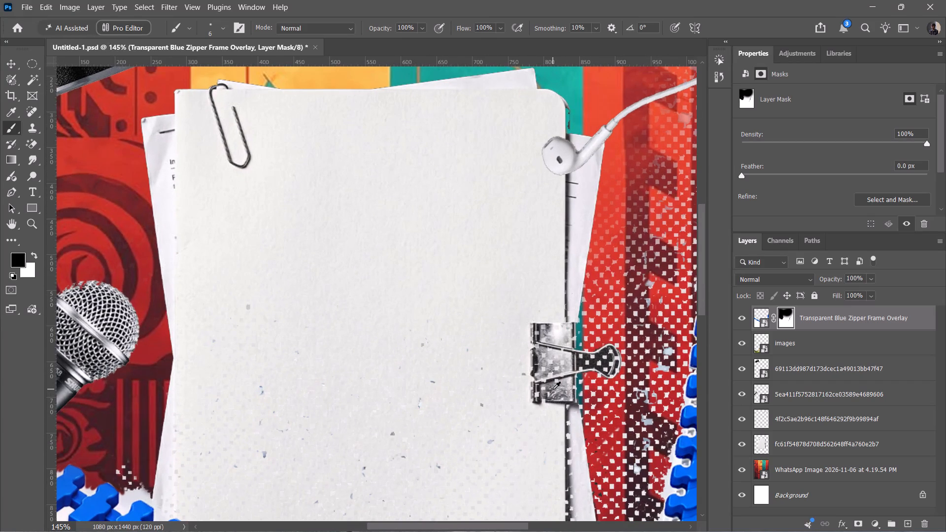
{"action": "left_click_drag", "start_coordinate": [553, 389], "coordinate": [522, 377]}
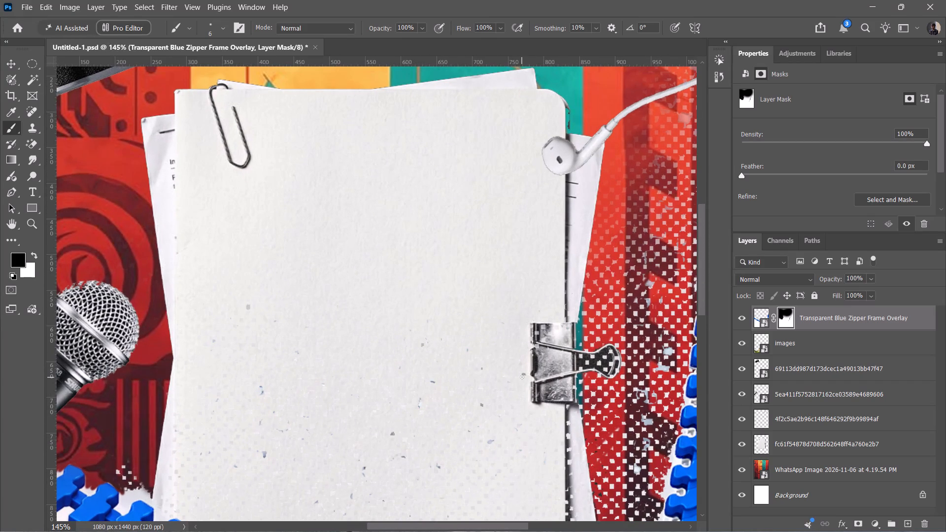
Mask the remaining dots over the binder clip's wire handle and immediately around it.
{"action": "left_click_drag", "start_coordinate": [522, 377], "coordinate": [598, 408]}
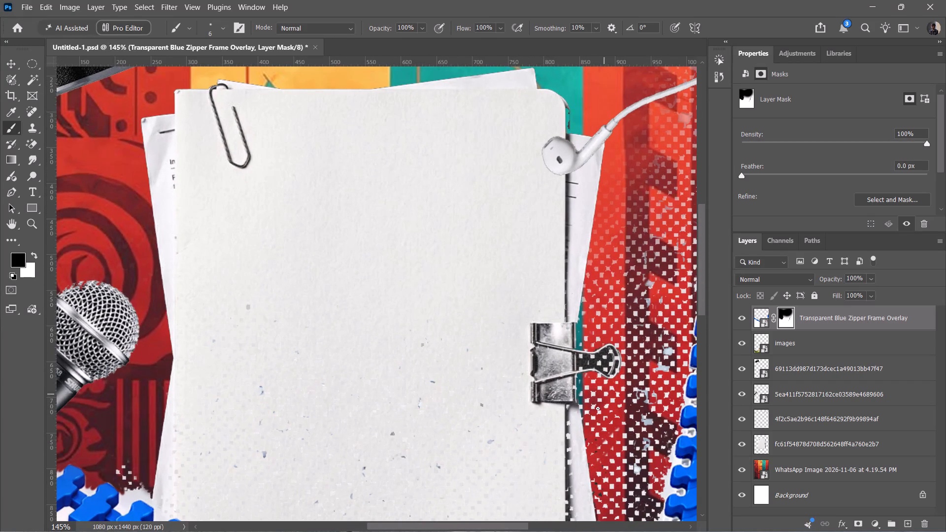
{"action": "left_click_drag", "start_coordinate": [598, 408], "coordinate": [608, 346]}
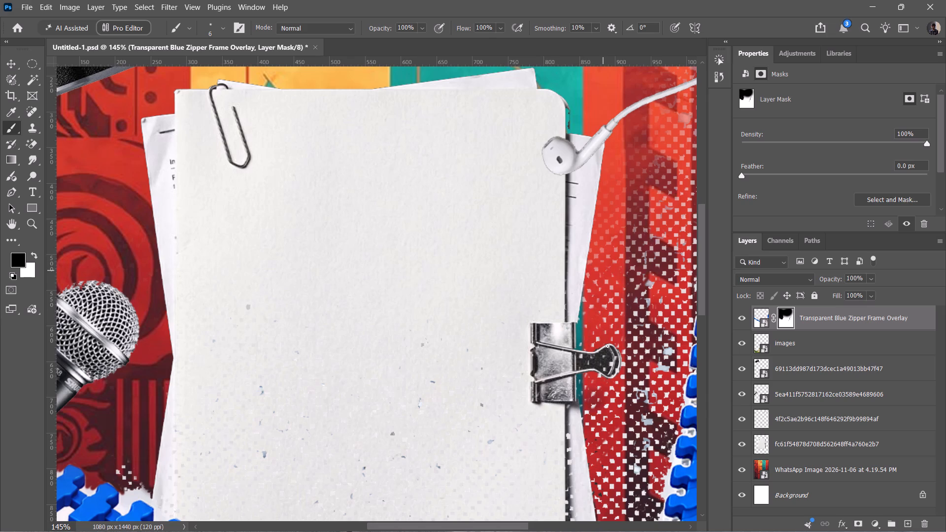
{"action": "left_click_drag", "start_coordinate": [608, 346], "coordinate": [583, 345]}
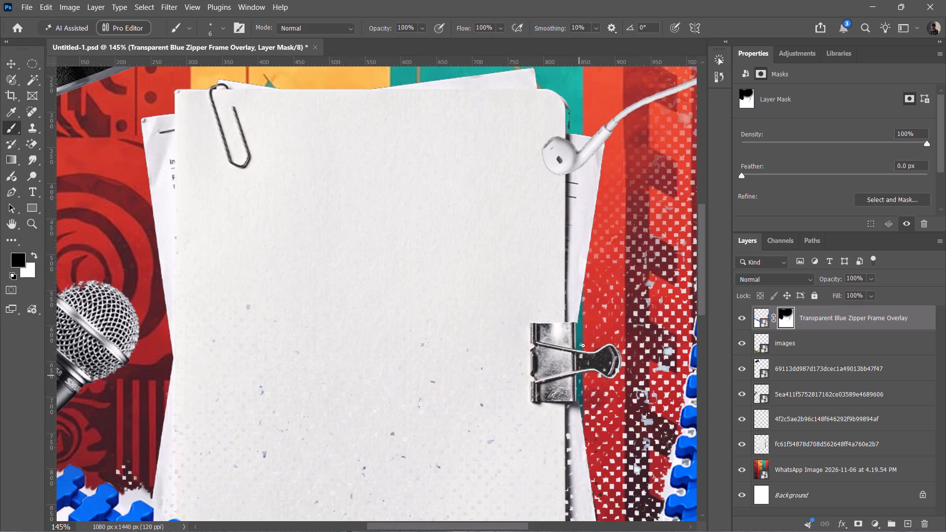
{"action": "left_click_drag", "start_coordinate": [583, 345], "coordinate": [607, 371]}
{"action": "left_click_drag", "start_coordinate": [607, 371], "coordinate": [614, 366]}
{"action": "left_click_drag", "start_coordinate": [591, 343], "coordinate": [573, 353], "text": "alt"}
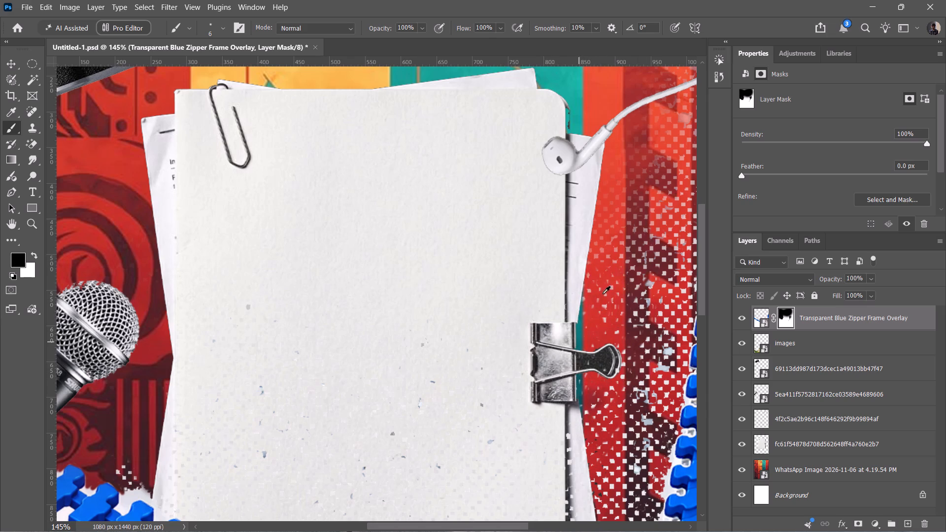
{"action": "left_click_drag", "start_coordinate": [582, 310], "coordinate": [570, 314], "text": "alt"}
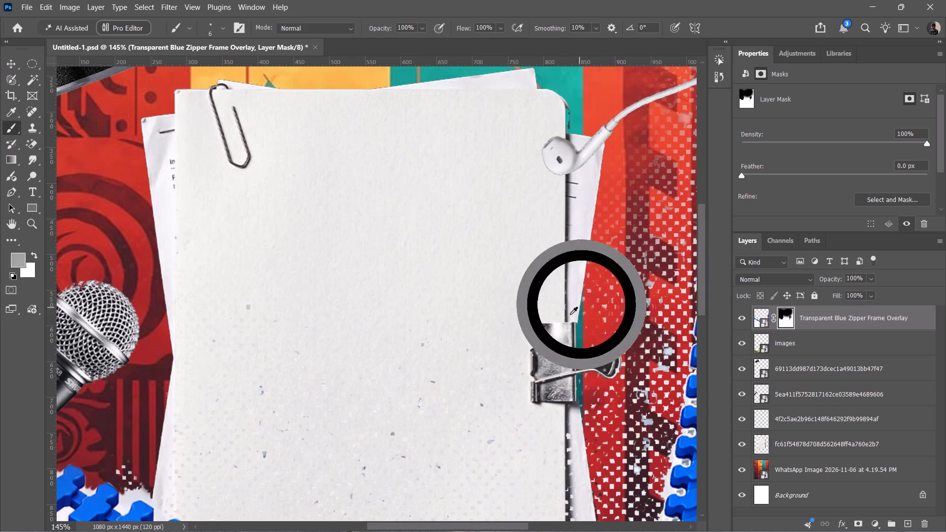
{"action": "left_click_drag", "start_coordinate": [570, 314], "coordinate": [567, 314], "text": "alt"}
Examine the whole poster for dots and fringe remaining along the zipper and around the collage objects.
{"action": "scroll", "coordinate": [542, 318], "scroll_direction": "down", "scroll_amount": 5, "text": "ctrl+alt"}
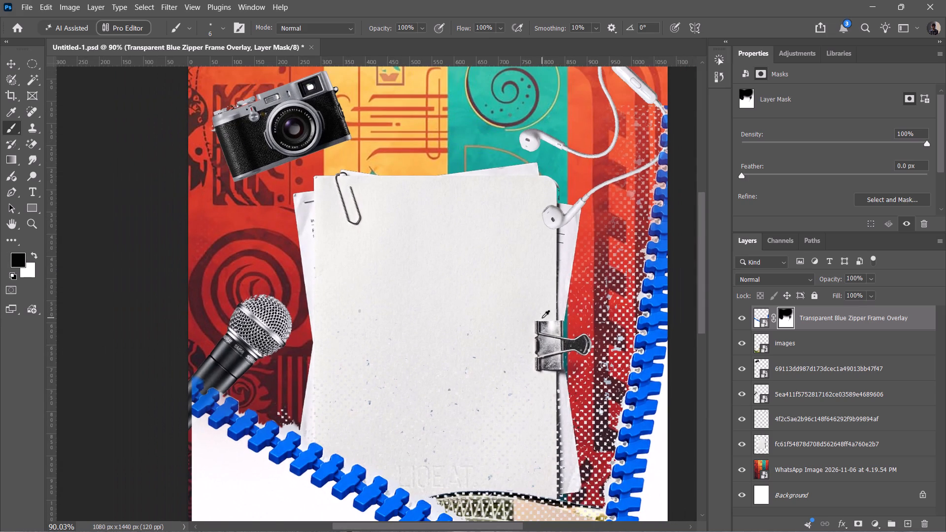
{"action": "scroll", "coordinate": [542, 318], "scroll_direction": "down", "scroll_amount": 3, "text": "ctrl+alt"}
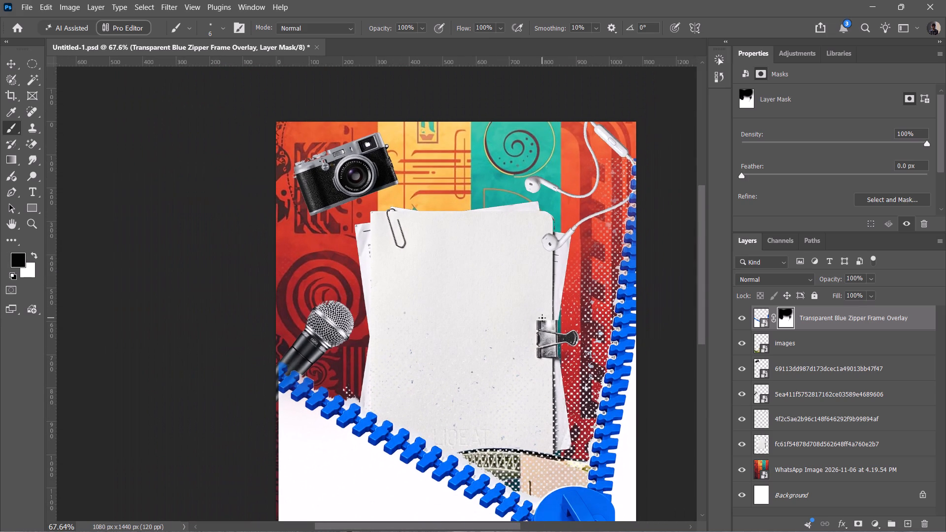
{"action": "scroll", "coordinate": [542, 318], "scroll_direction": "up", "scroll_amount": 1}
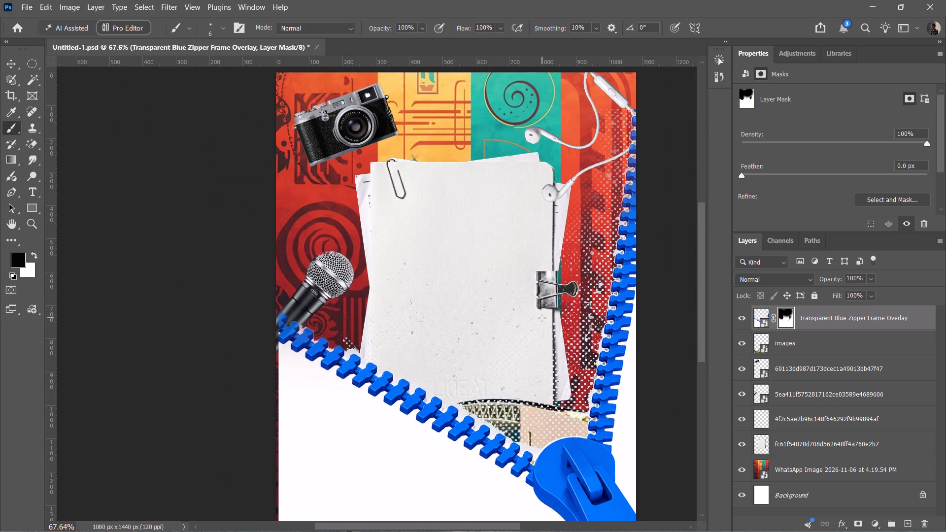
{"action": "scroll", "coordinate": [542, 318], "scroll_direction": "up", "scroll_amount": 1}
{"action": "scroll", "coordinate": [542, 318], "scroll_direction": "down", "scroll_amount": 3}
{"action": "scroll", "coordinate": [542, 318], "scroll_direction": "up", "scroll_amount": 3}
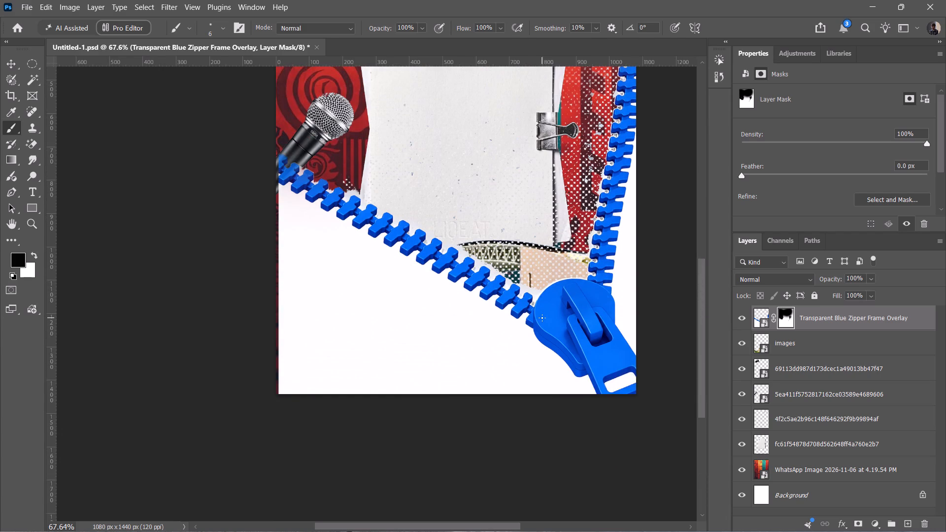
{"action": "scroll", "coordinate": [542, 318], "scroll_direction": "up", "scroll_amount": 3}
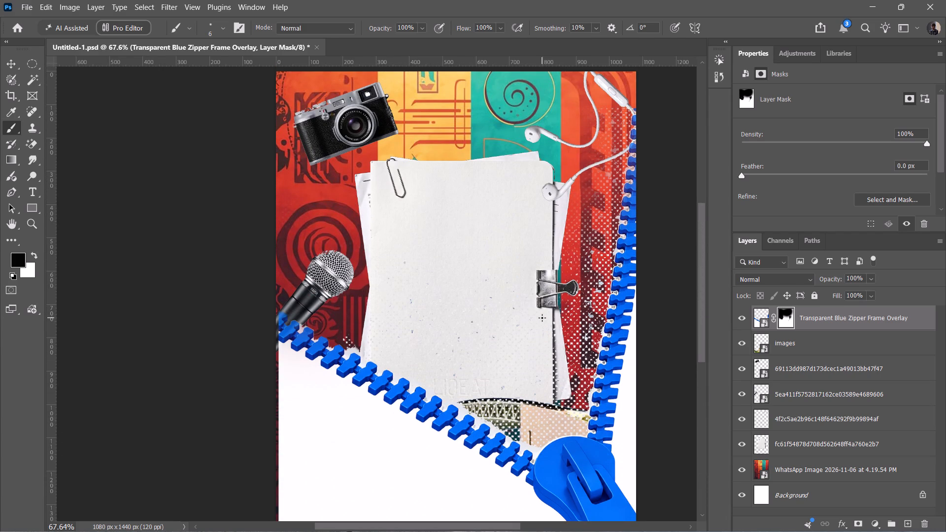
{"action": "key", "text": "space"}
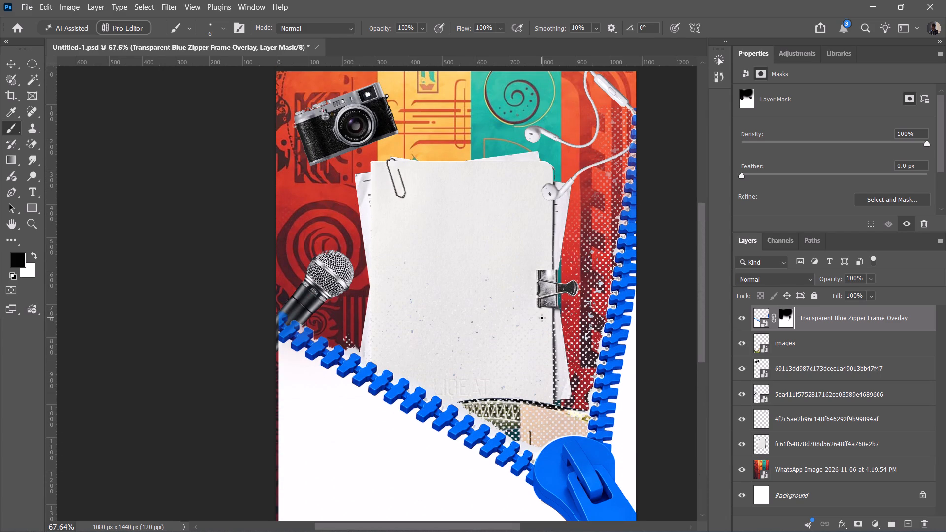
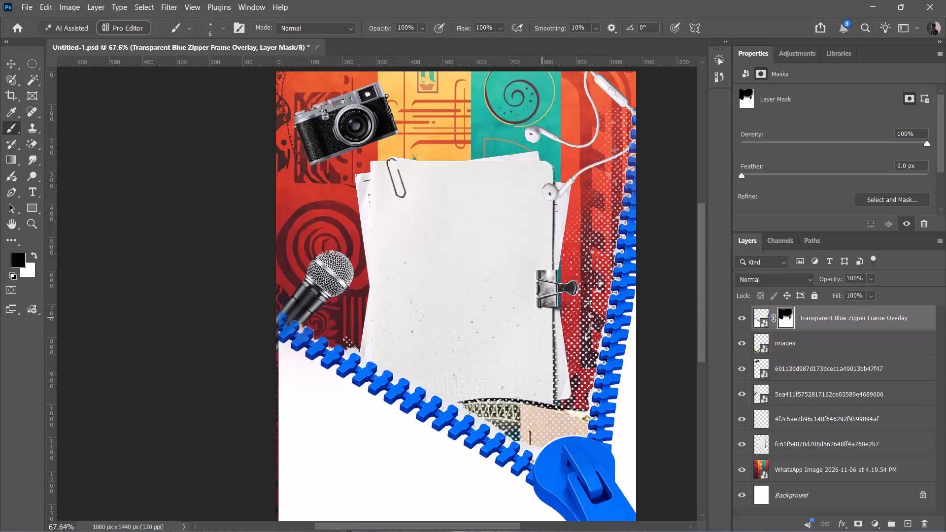
Brush the zipper overlay's mask around the binder clip's wire handle and along the paper's edge just below the clip.
{"action": "left_click_drag", "start_coordinate": [585, 285], "coordinate": [598, 273]}
{"action": "left_click_drag", "start_coordinate": [598, 273], "coordinate": [557, 361]}
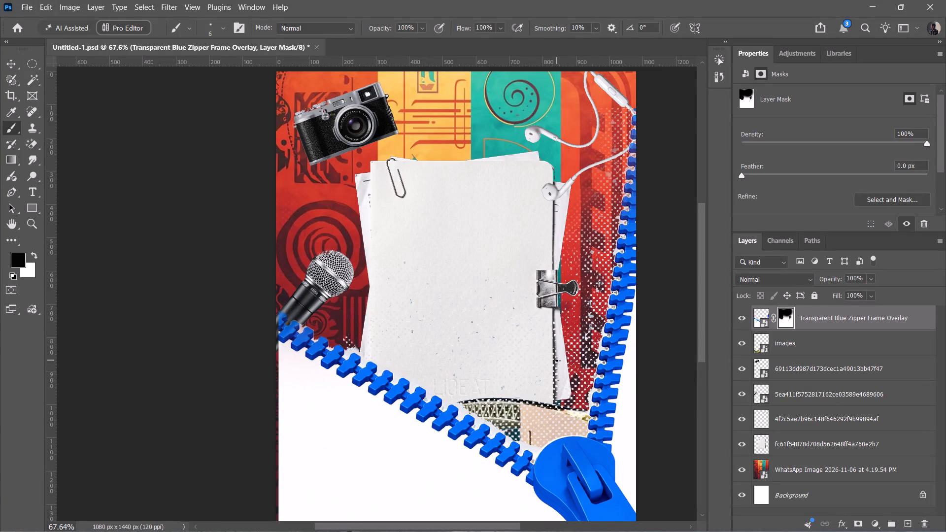
{"action": "left_click_drag", "start_coordinate": [557, 361], "coordinate": [556, 311]}
{"action": "left_click_drag", "start_coordinate": [556, 311], "coordinate": [580, 291]}
{"action": "left_click_drag", "start_coordinate": [580, 291], "coordinate": [571, 310]}
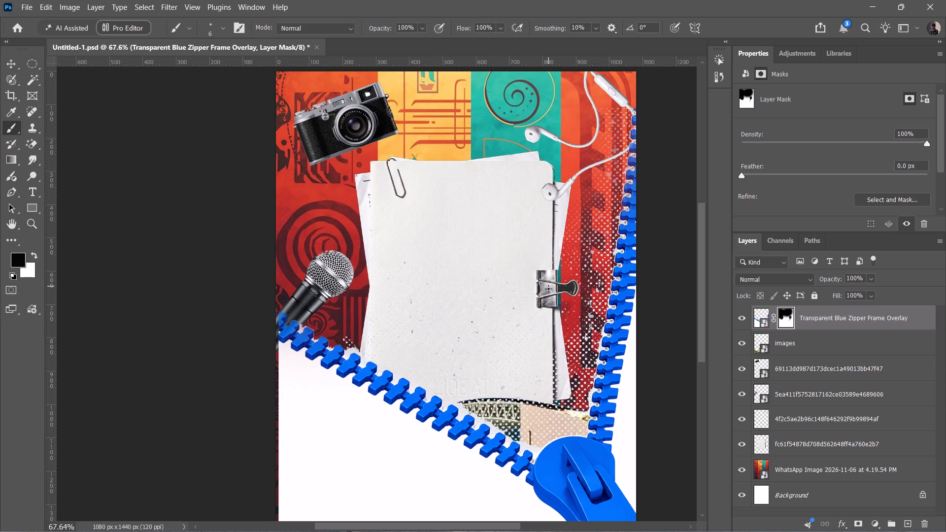
Dismiss the low-battery notice covering the poster.
{"action": "left_click", "coordinate": [31, 5]}
{"action": "left_click", "coordinate": [498, 291]}
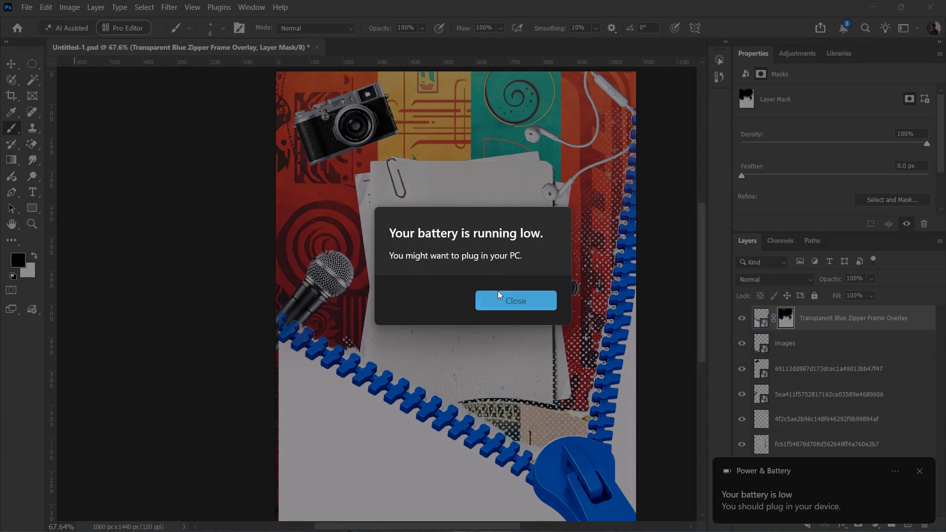
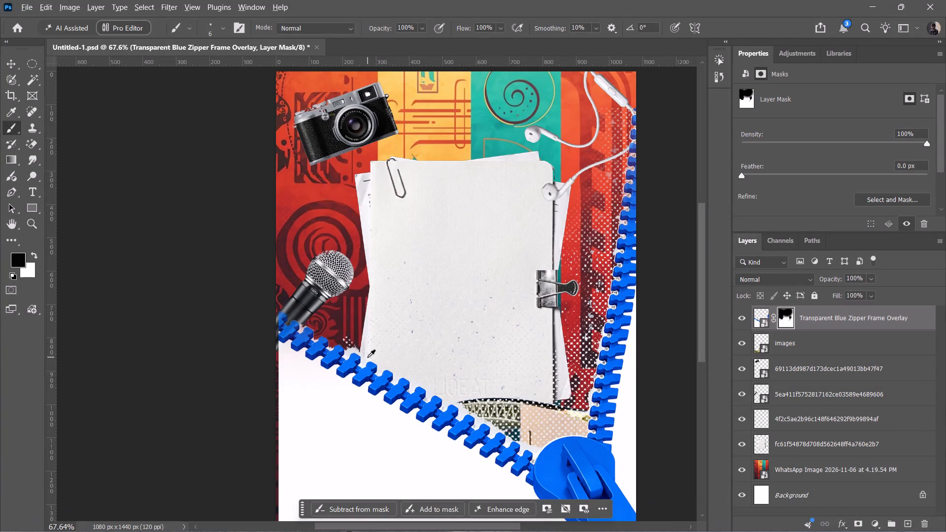
Brush the zipper overlay's mask over the leftover white dots on the dark red striped artwork beside the paper's lower edge.
{"action": "scroll", "coordinate": [354, 352], "scroll_direction": "up", "scroll_amount": 14, "text": "ctrl+alt"}
{"action": "scroll", "coordinate": [354, 352], "scroll_direction": "up", "scroll_amount": 8, "text": "ctrl+alt"}
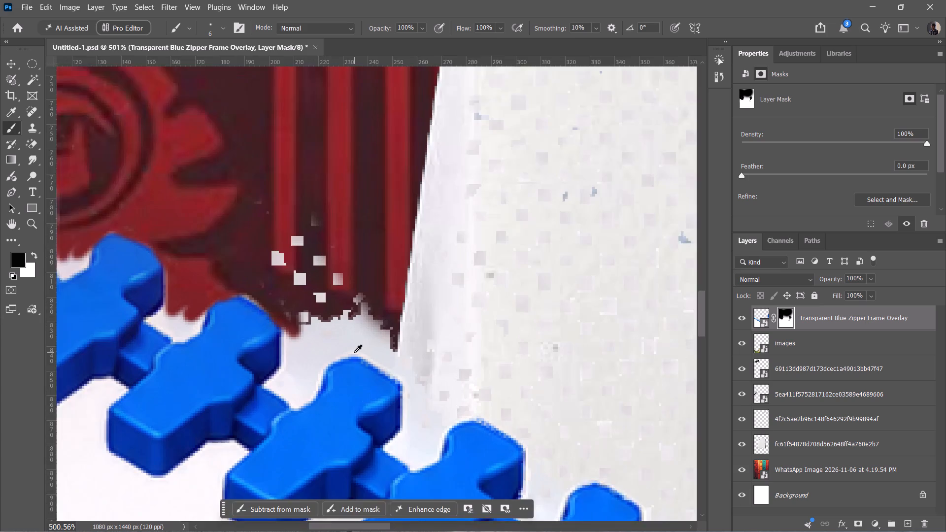
{"action": "scroll", "coordinate": [354, 352], "scroll_direction": "up", "scroll_amount": 6, "text": "ctrl+alt"}
{"action": "left_click_drag", "start_coordinate": [251, 318], "coordinate": [361, 196]}
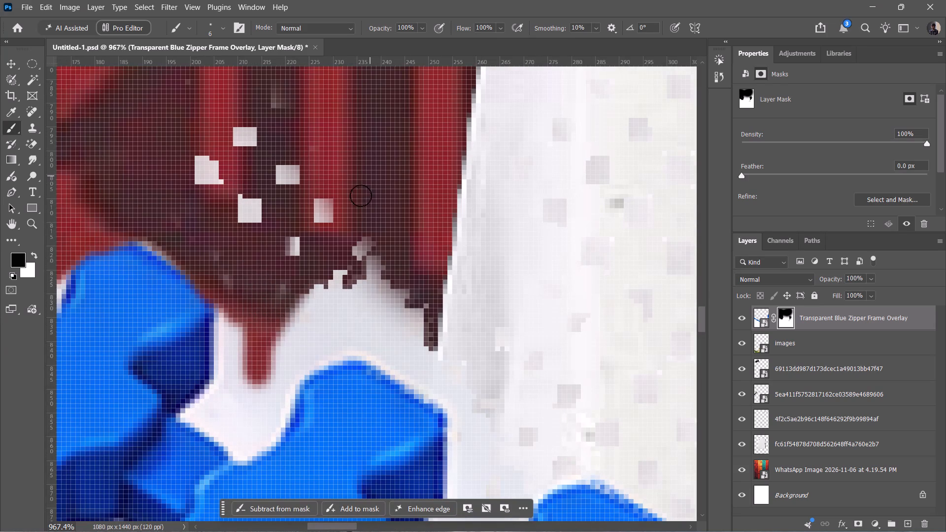
{"action": "left_click_drag", "start_coordinate": [361, 196], "coordinate": [350, 220]}
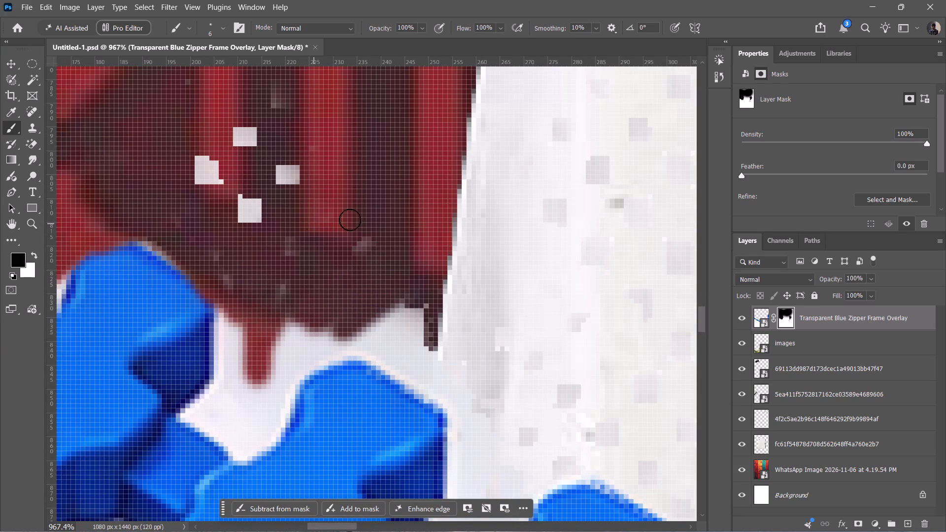
{"action": "left_click_drag", "start_coordinate": [350, 220], "coordinate": [228, 181]}
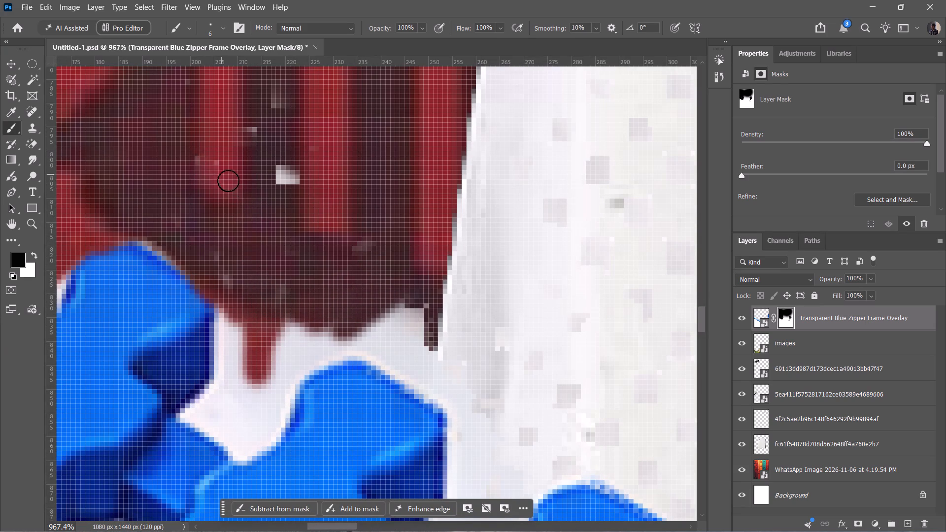
{"action": "left_click_drag", "start_coordinate": [228, 181], "coordinate": [210, 163]}
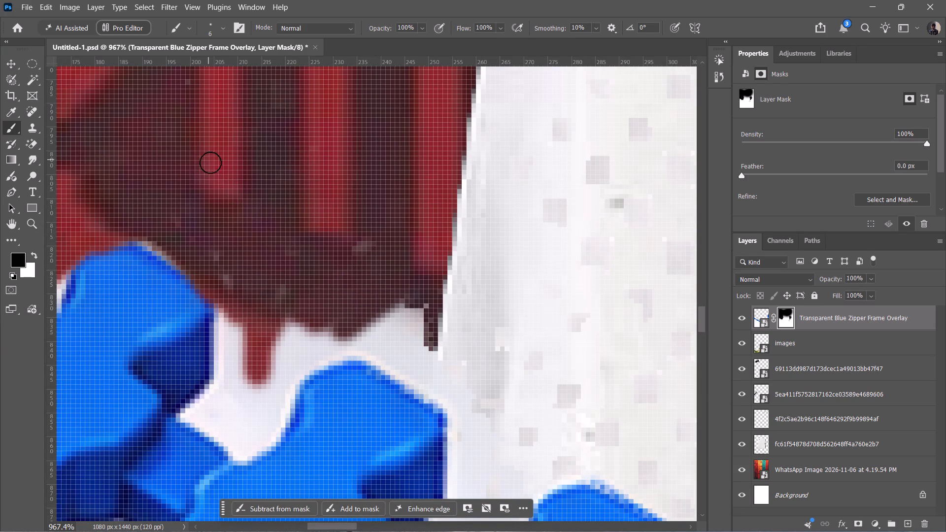
Mask out the pale fringe between the red striped artwork and the zipper teeth, up to the paper's edge.
{"action": "left_click_drag", "start_coordinate": [210, 163], "coordinate": [237, 342]}
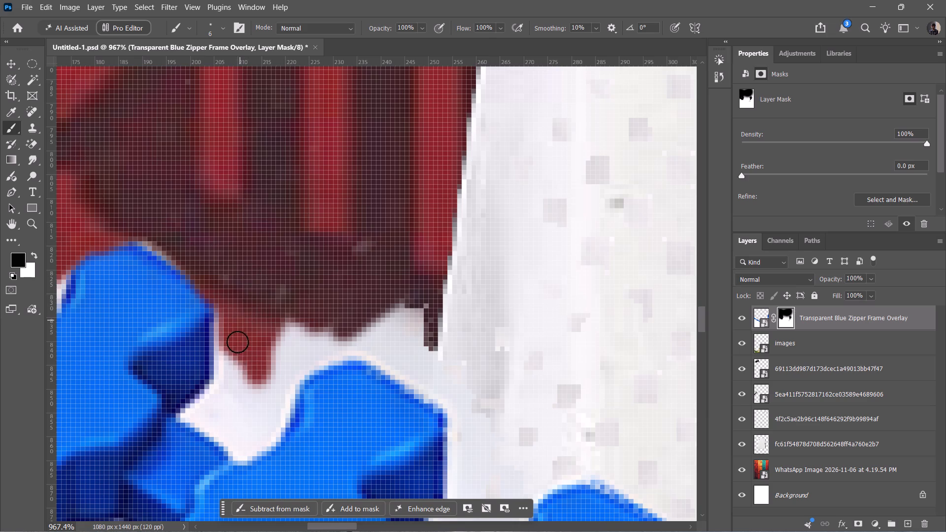
{"action": "left_click_drag", "start_coordinate": [237, 342], "coordinate": [394, 310]}
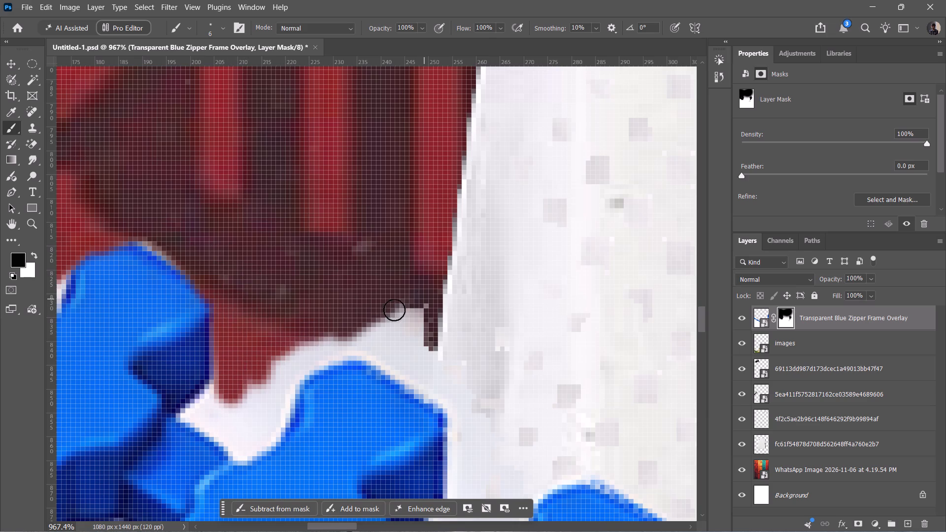
{"action": "left_click_drag", "start_coordinate": [394, 310], "coordinate": [414, 331]}
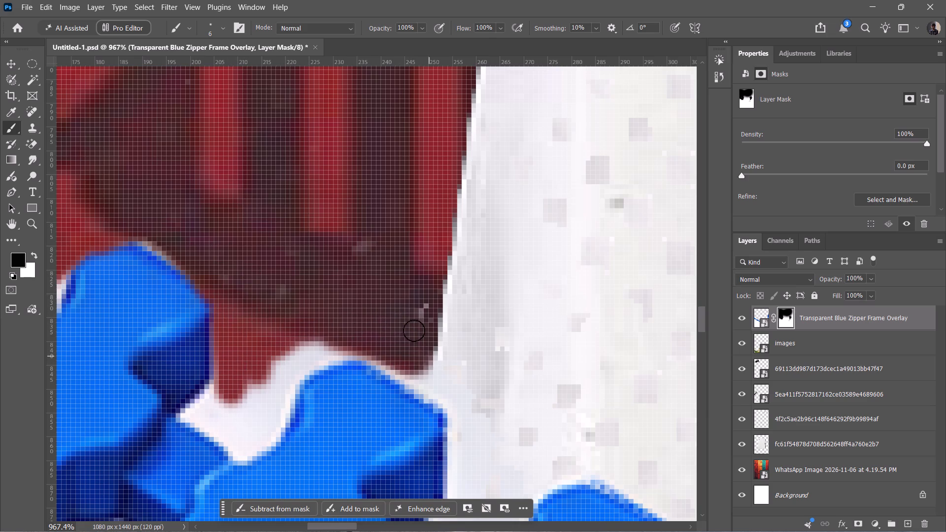
{"action": "left_click_drag", "start_coordinate": [414, 331], "coordinate": [347, 340]}
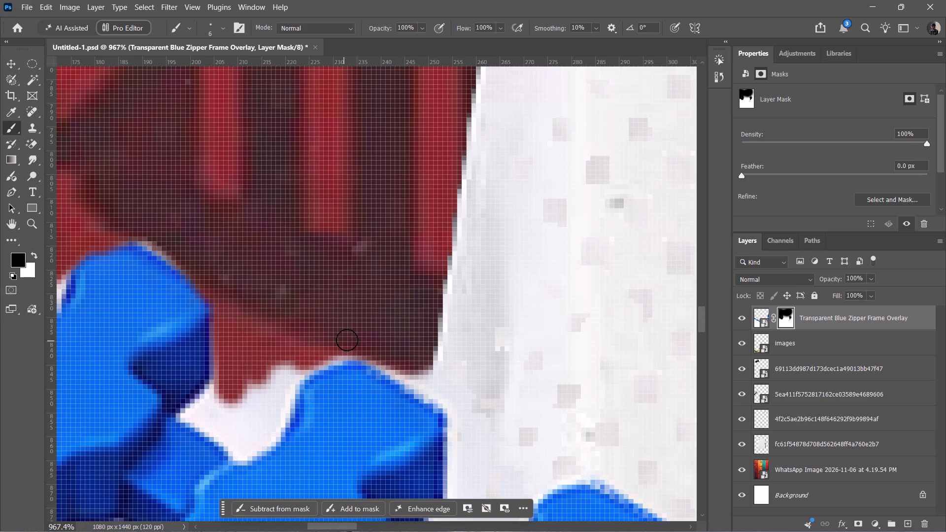
Mask out the remaining white patch in the gap between the two zipper teeth below the striped artwork.
{"action": "left_click_drag", "start_coordinate": [347, 340], "coordinate": [254, 386]}
{"action": "left_click_drag", "start_coordinate": [254, 386], "coordinate": [267, 409]}
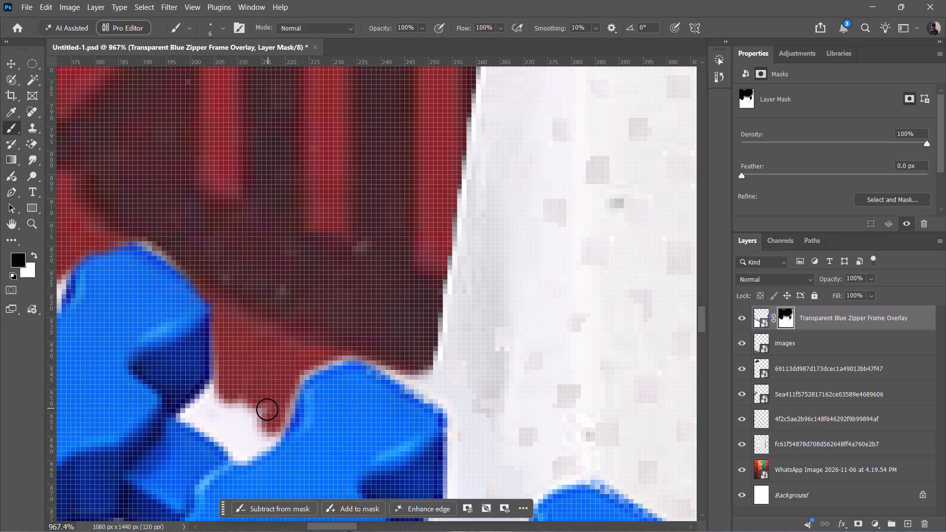
{"action": "left_click_drag", "start_coordinate": [267, 409], "coordinate": [192, 418]}
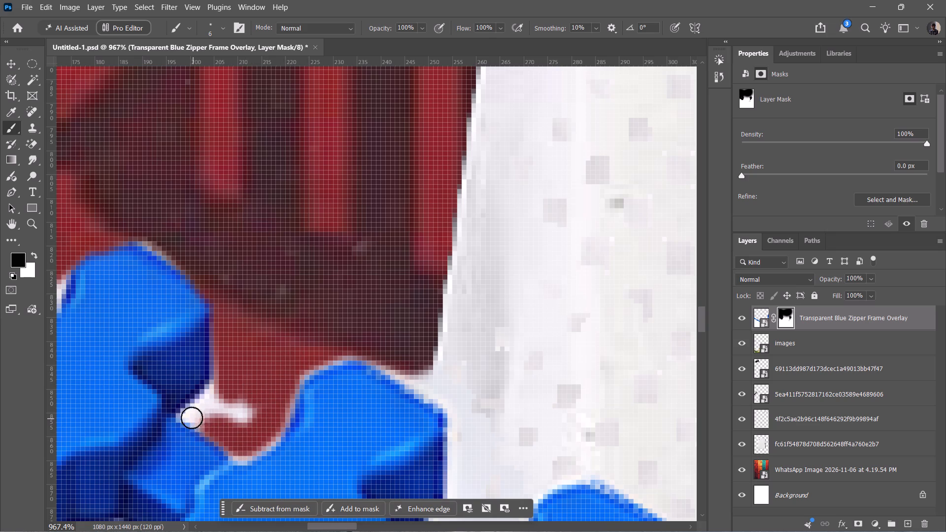
{"action": "left_click_drag", "start_coordinate": [192, 418], "coordinate": [226, 414]}
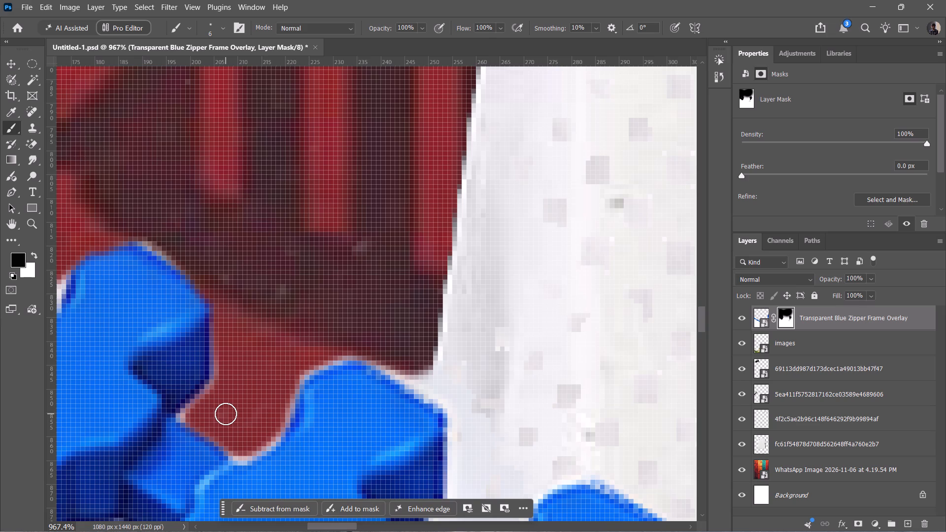
{"action": "left_click_drag", "start_coordinate": [226, 414], "coordinate": [206, 402]}
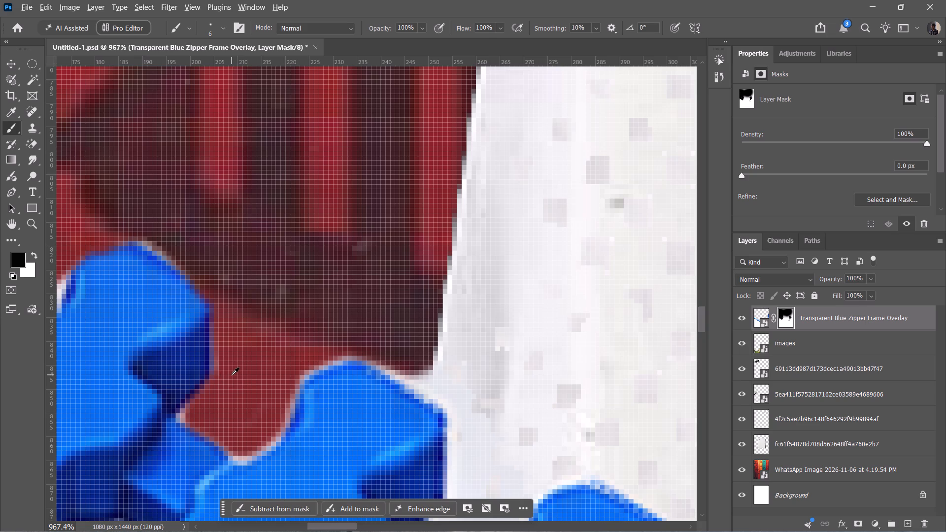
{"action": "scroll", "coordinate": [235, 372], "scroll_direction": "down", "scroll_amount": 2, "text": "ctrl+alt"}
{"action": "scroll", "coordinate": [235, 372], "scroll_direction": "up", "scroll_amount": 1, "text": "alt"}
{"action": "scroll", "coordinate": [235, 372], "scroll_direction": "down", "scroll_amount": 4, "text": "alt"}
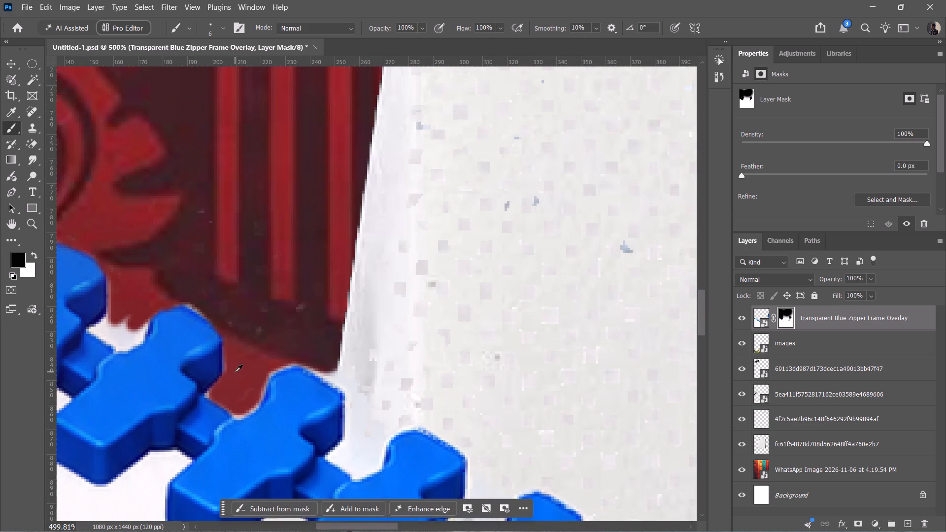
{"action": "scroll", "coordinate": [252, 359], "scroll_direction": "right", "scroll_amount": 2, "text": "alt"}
Start quitting the application with the poster document still open.
{"action": "left_click", "coordinate": [937, 1], "text": "alt"}
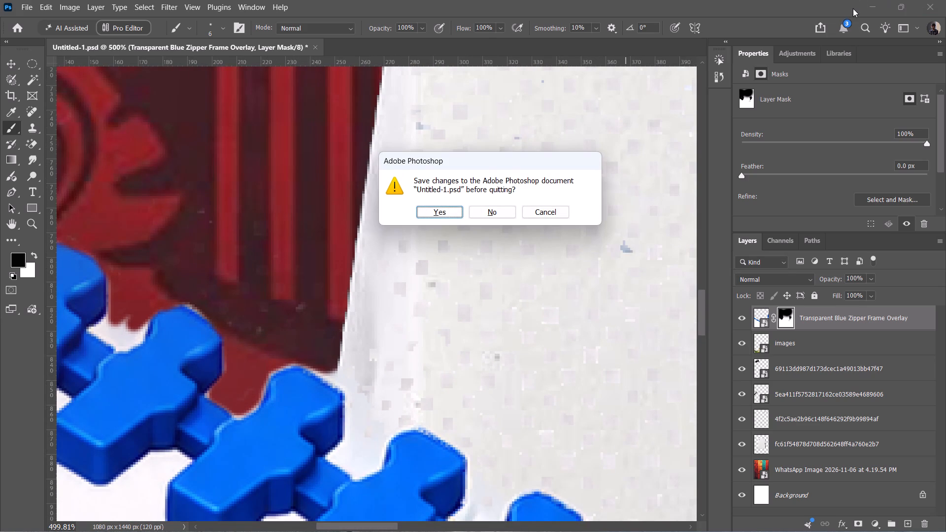
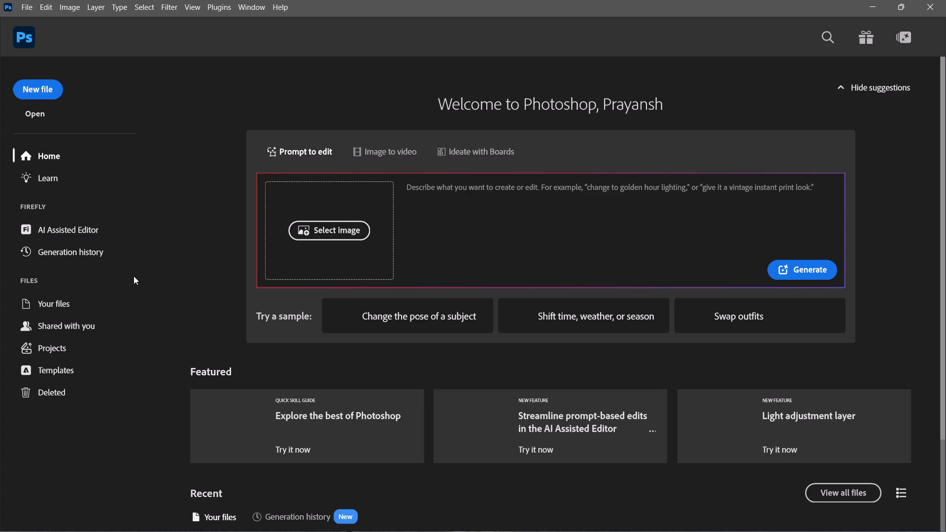
Reopen the poster document Untitled-1 (PSD) from the recent files.
{"action": "scroll", "coordinate": [343, 396], "scroll_direction": "down", "scroll_amount": 2}
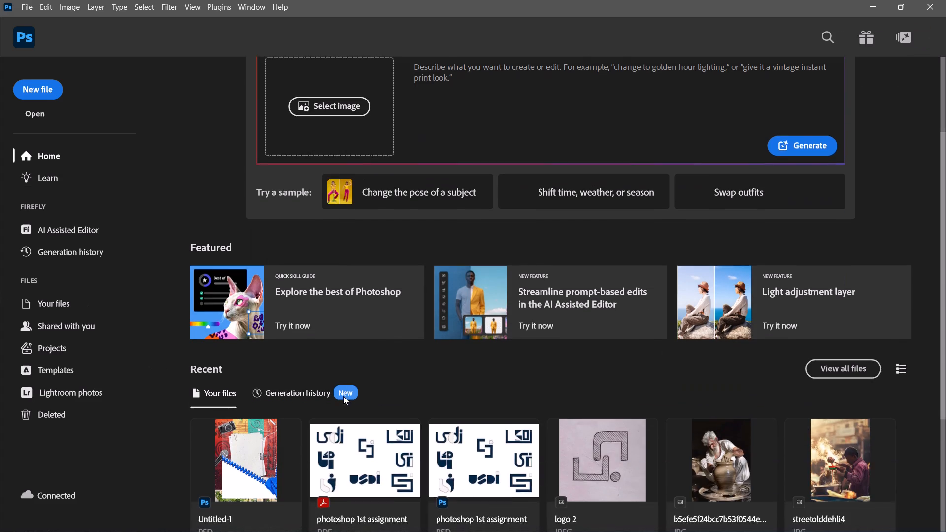
{"action": "scroll", "coordinate": [343, 396], "scroll_direction": "down", "scroll_amount": 1}
{"action": "left_click", "coordinate": [232, 373]}
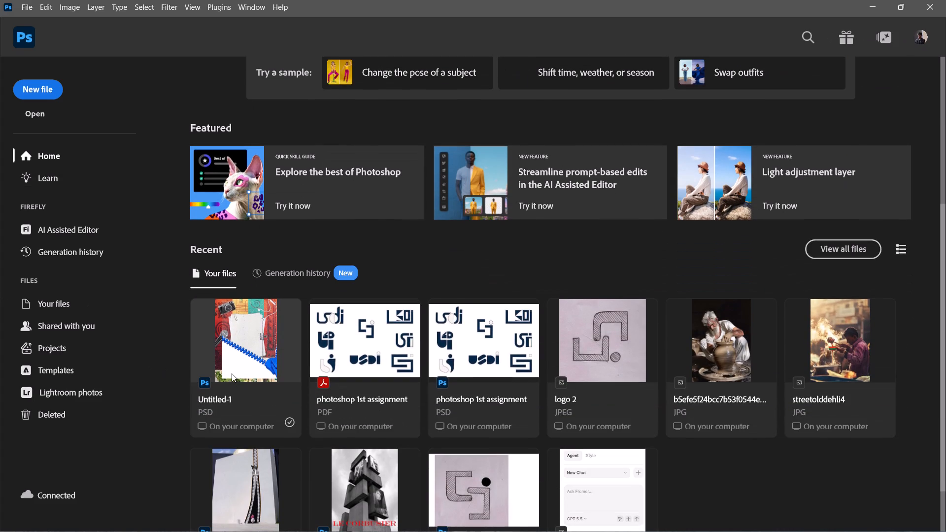
{"action": "double_click", "coordinate": [244, 362]}
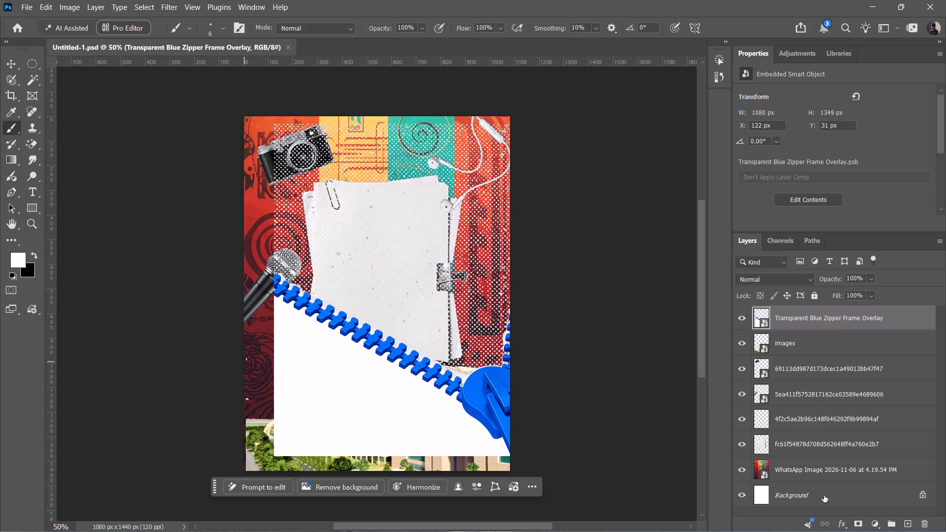
Add a layer mask to the Transparent Blue Zipper Frame Overlay layer.
{"action": "left_click", "coordinate": [856, 528]}
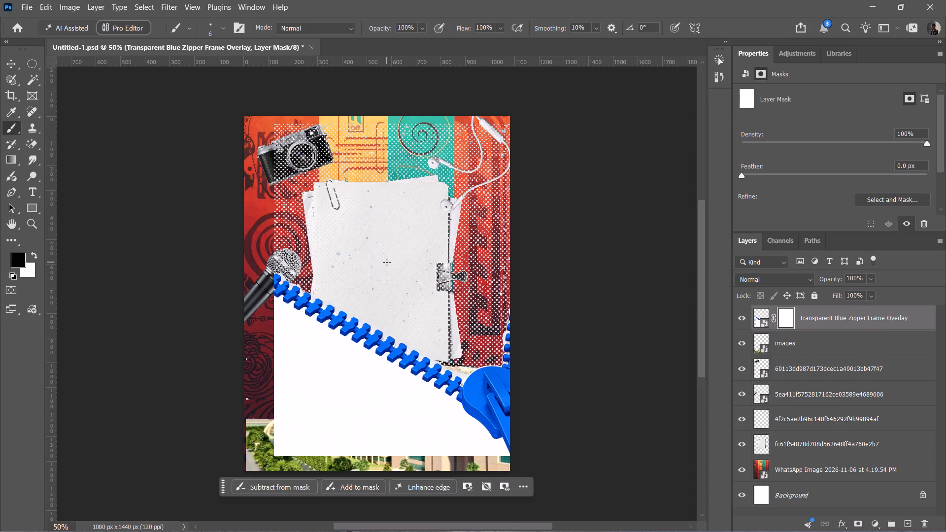
{"action": "key", "text": "b"}
{"action": "left_click", "coordinate": [784, 320]}
Brush black on the overlay's mask around the paper's paper clip and top edge, using the 6 px brush.
{"action": "key", "text": "b"}
{"action": "key", "text": "b"}
{"action": "left_click_drag", "start_coordinate": [357, 213], "coordinate": [329, 205]}
{"action": "left_click_drag", "start_coordinate": [329, 205], "coordinate": [344, 175]}
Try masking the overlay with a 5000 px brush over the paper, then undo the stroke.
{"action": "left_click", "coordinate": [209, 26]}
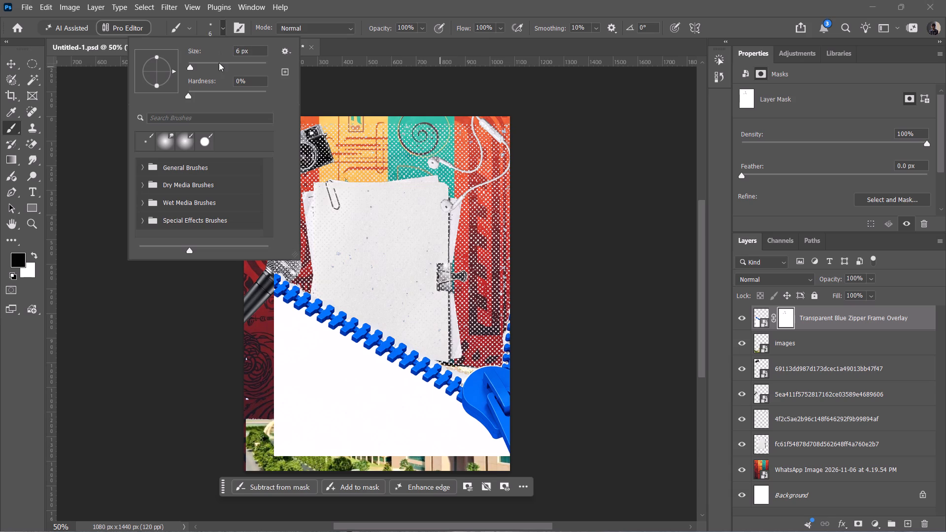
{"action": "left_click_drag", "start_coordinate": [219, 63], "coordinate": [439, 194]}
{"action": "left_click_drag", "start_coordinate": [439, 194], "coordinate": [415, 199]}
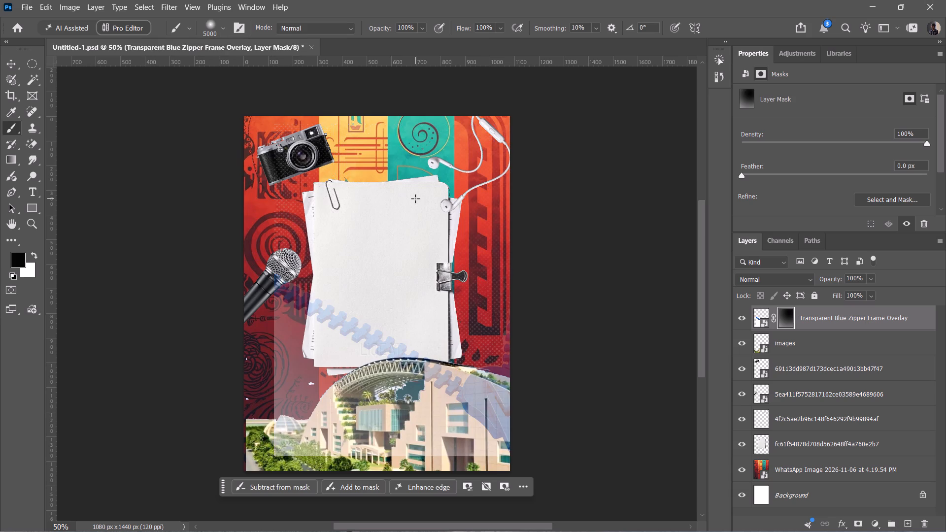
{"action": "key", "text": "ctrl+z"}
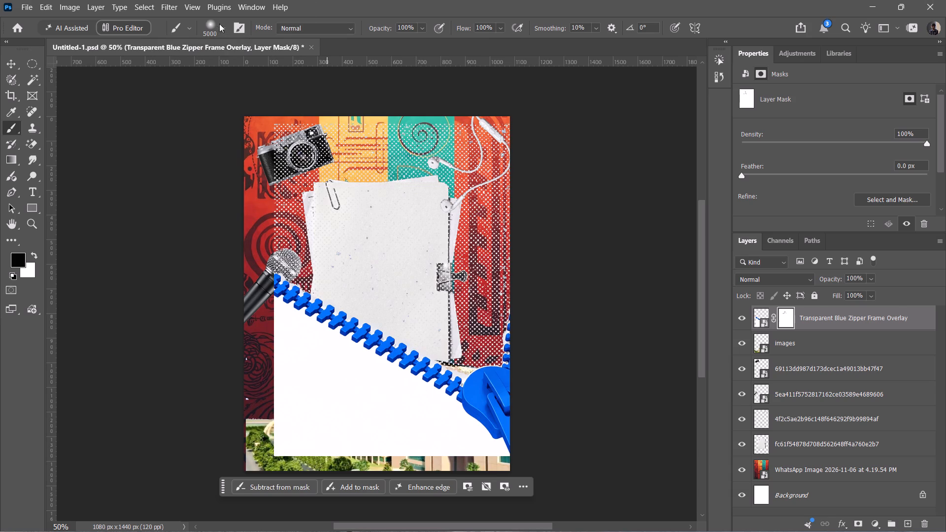
Set the brush size to 83 px and mask out the overlay's dots over the camera and the red artwork around it.
{"action": "left_click", "coordinate": [209, 27]}
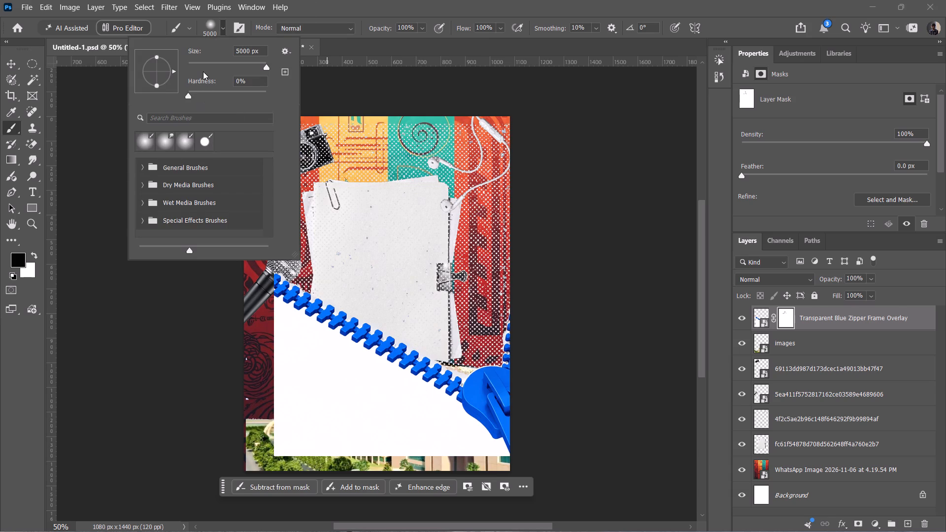
{"action": "left_click", "coordinate": [202, 66]}
{"action": "left_click_drag", "start_coordinate": [221, 66], "coordinate": [221, 27]}
{"action": "left_click", "coordinate": [221, 27]}
{"action": "left_click_drag", "start_coordinate": [393, 208], "coordinate": [358, 183]}
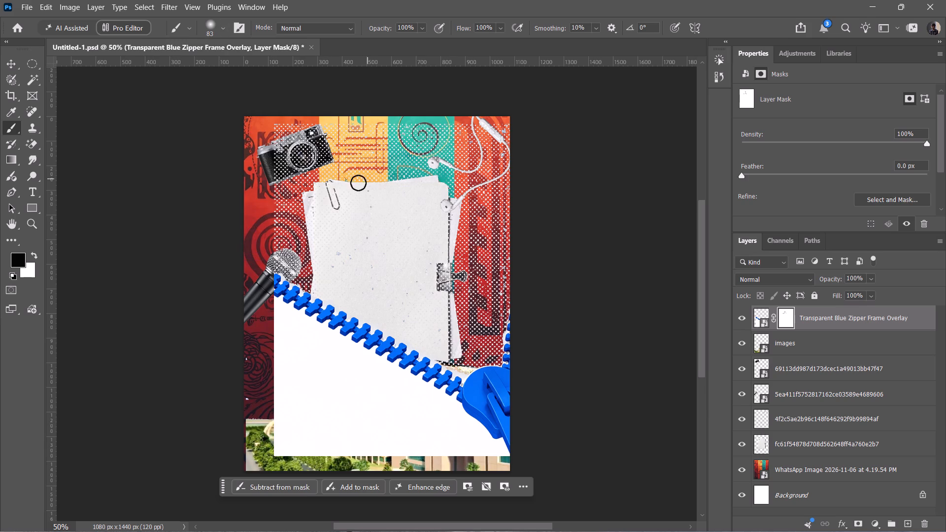
{"action": "left_click_drag", "start_coordinate": [358, 183], "coordinate": [309, 150]}
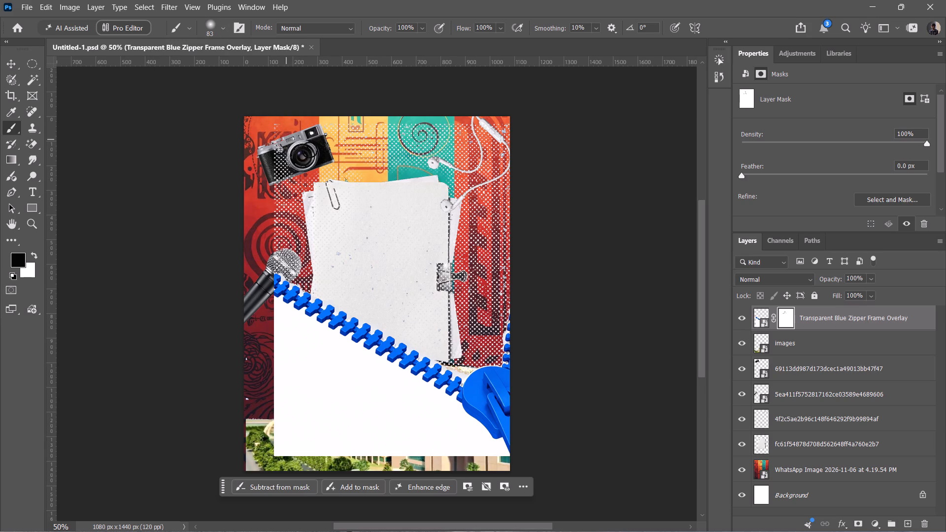
{"action": "left_click_drag", "start_coordinate": [309, 150], "coordinate": [287, 235]}
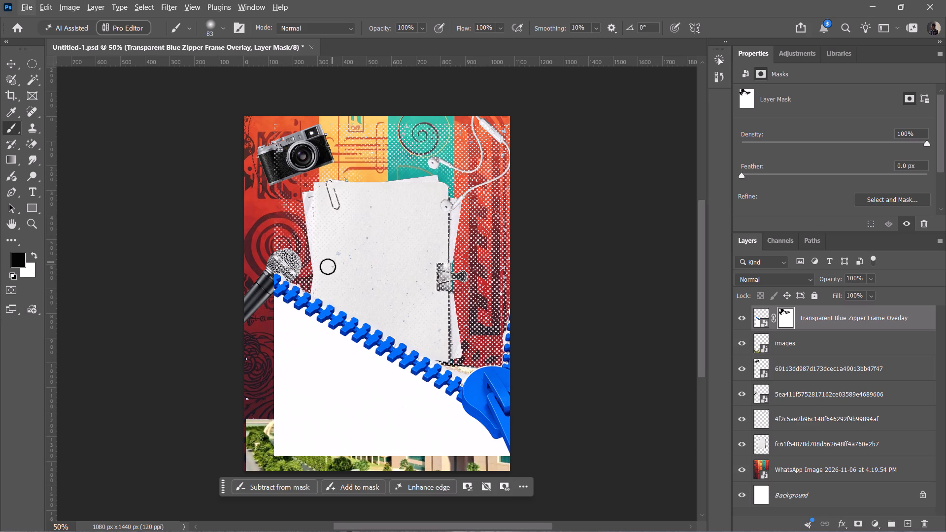
Mask out the overlay's dots over the yellow and teal panels, the paper's upper part, the red circle artwork and the microphone head.
{"action": "left_click_drag", "start_coordinate": [435, 213], "coordinate": [460, 234]}
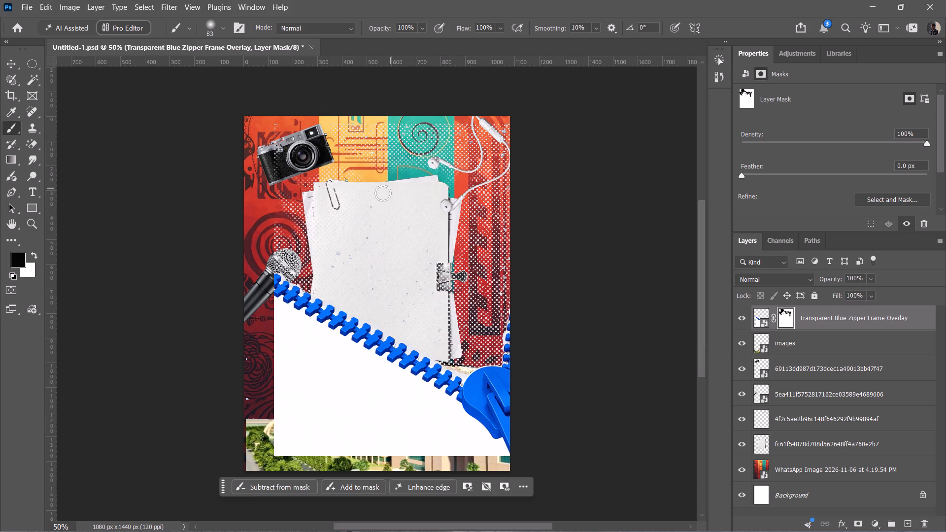
{"action": "left_click_drag", "start_coordinate": [380, 153], "coordinate": [426, 161]}
{"action": "left_click_drag", "start_coordinate": [426, 161], "coordinate": [378, 209]}
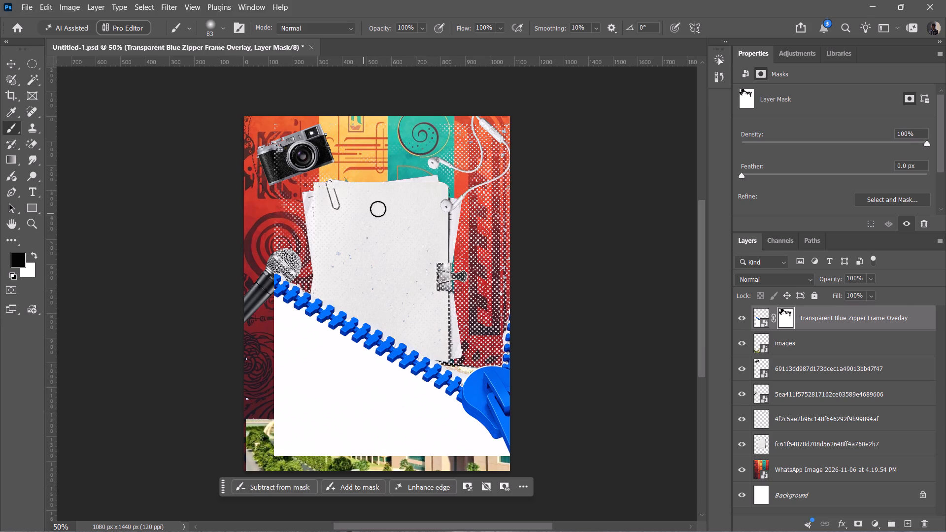
{"action": "left_click_drag", "start_coordinate": [378, 209], "coordinate": [269, 175]}
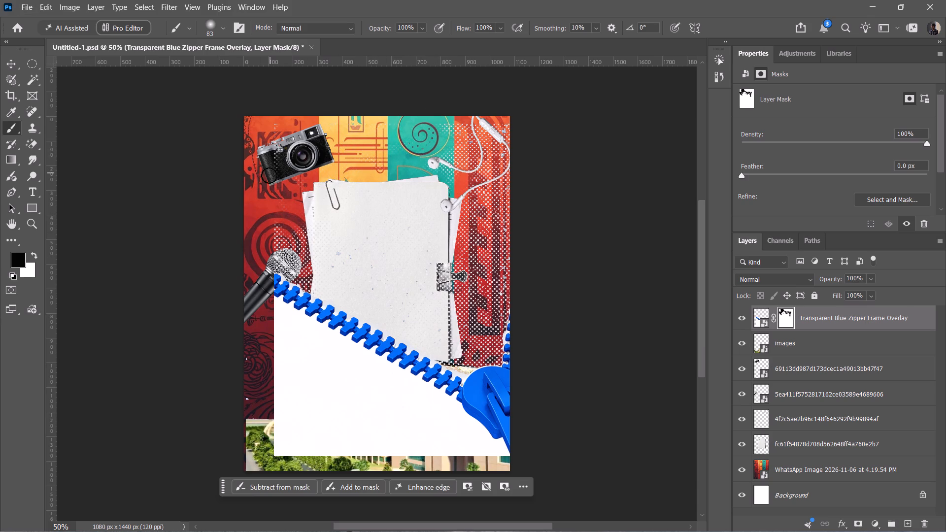
{"action": "left_click_drag", "start_coordinate": [269, 175], "coordinate": [307, 253]}
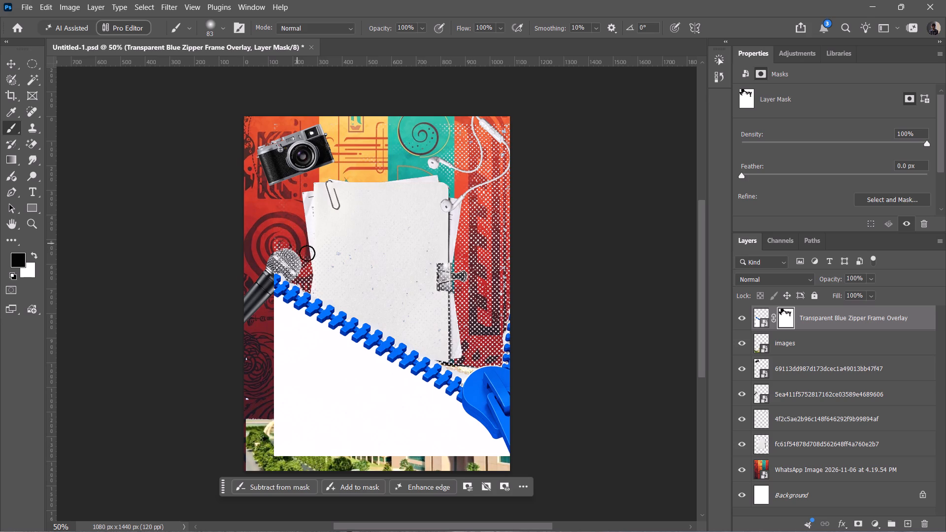
{"action": "left_click_drag", "start_coordinate": [307, 253], "coordinate": [298, 273]}
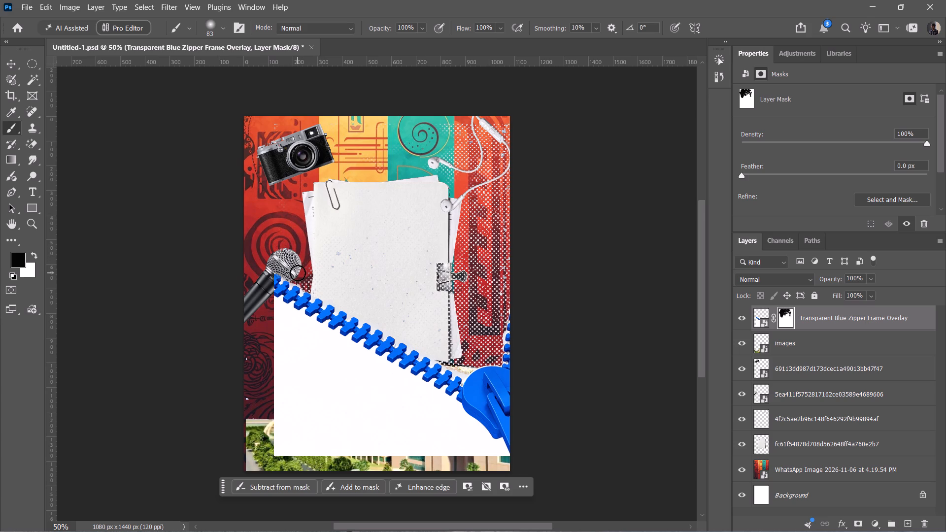
Mask out the overlay's dots over the binder clip, the paper above the zipper and the middle of the red striped artwork.
{"action": "left_click_drag", "start_coordinate": [450, 317], "coordinate": [450, 313]}
{"action": "left_click_drag", "start_coordinate": [450, 313], "coordinate": [337, 299]}
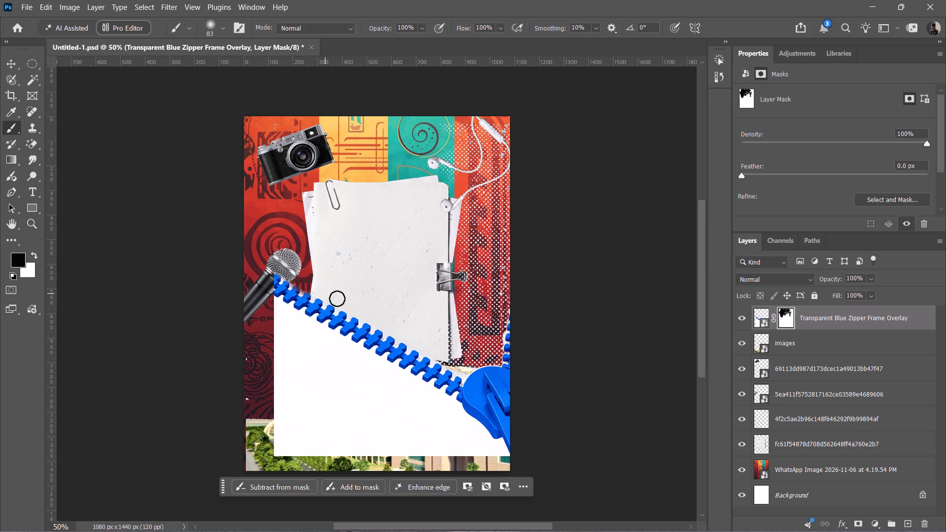
{"action": "left_click_drag", "start_coordinate": [337, 299], "coordinate": [566, 278]}
{"action": "left_click_drag", "start_coordinate": [483, 280], "coordinate": [461, 322]}
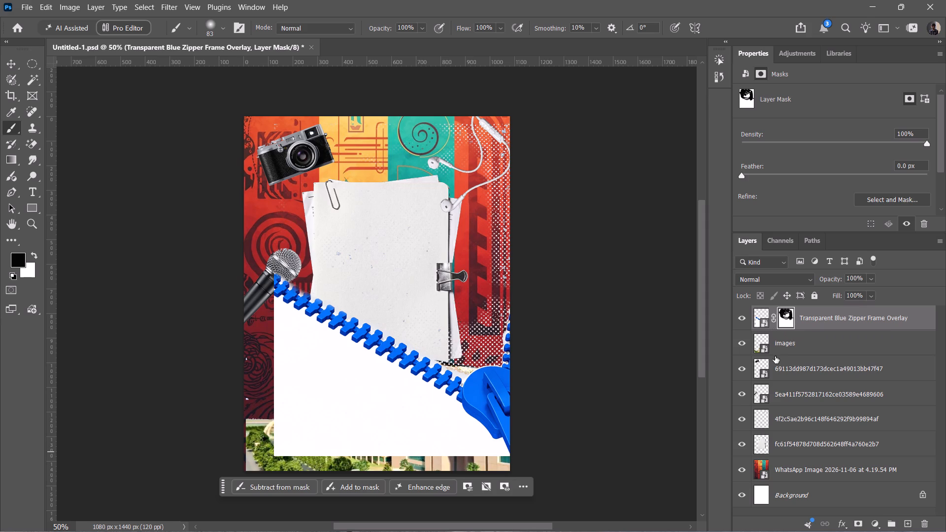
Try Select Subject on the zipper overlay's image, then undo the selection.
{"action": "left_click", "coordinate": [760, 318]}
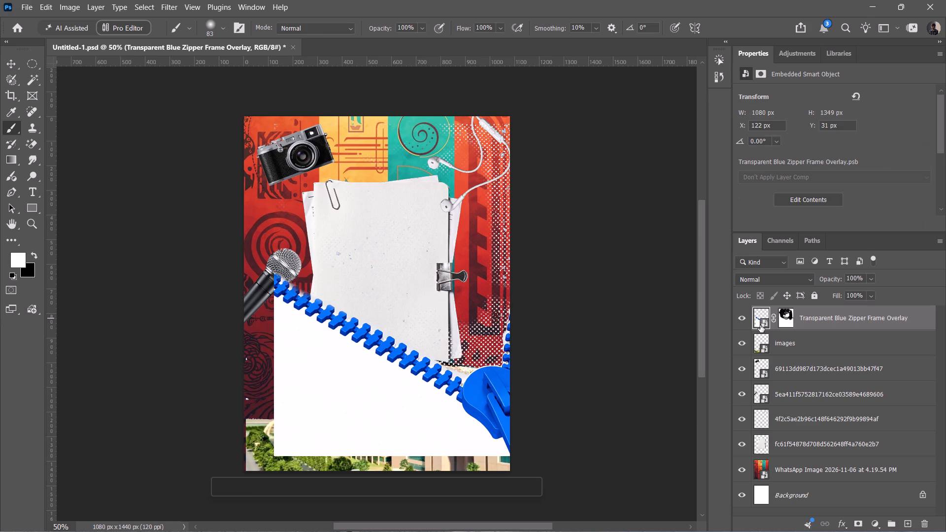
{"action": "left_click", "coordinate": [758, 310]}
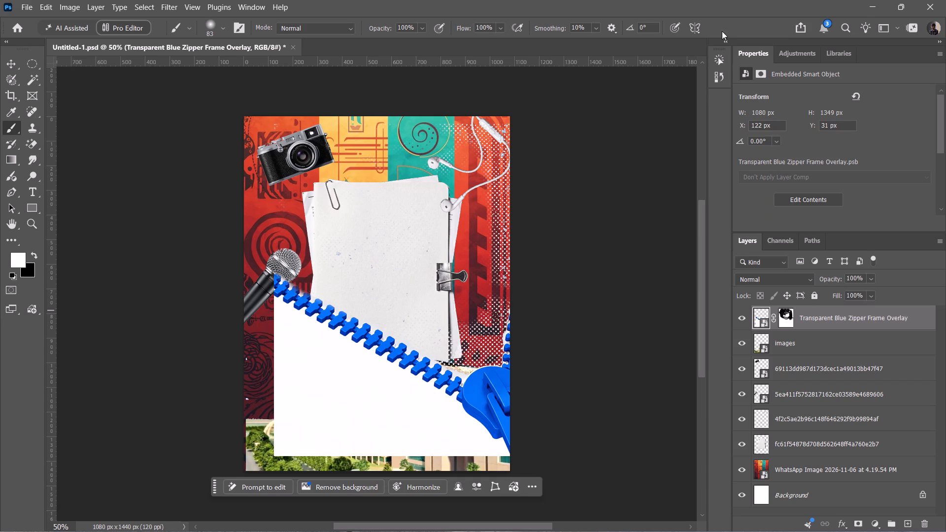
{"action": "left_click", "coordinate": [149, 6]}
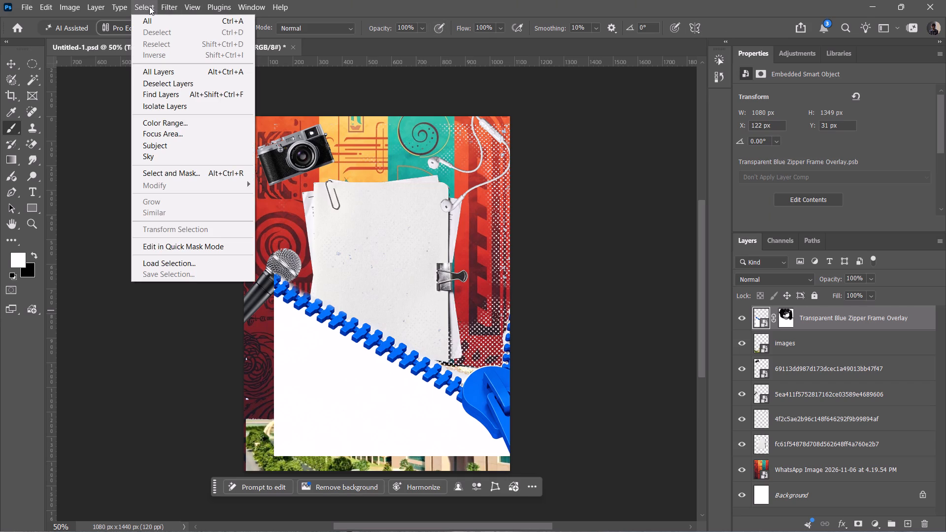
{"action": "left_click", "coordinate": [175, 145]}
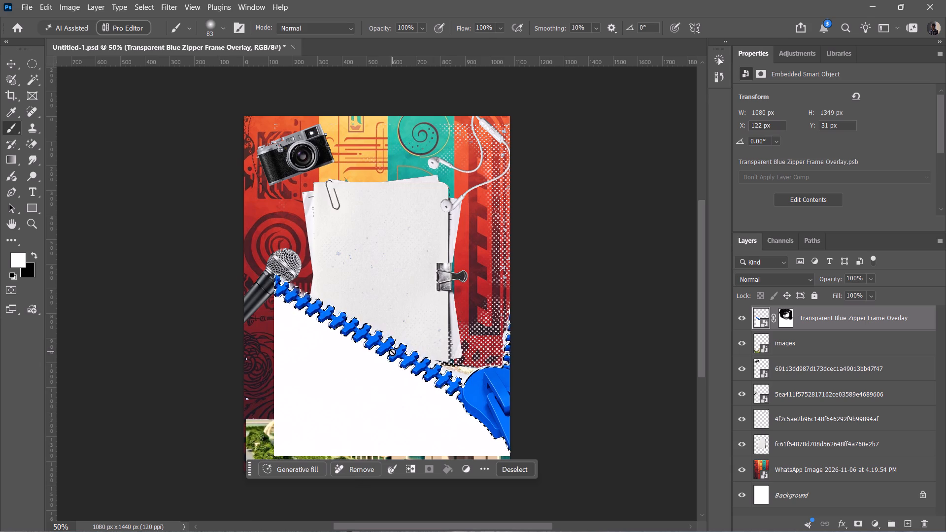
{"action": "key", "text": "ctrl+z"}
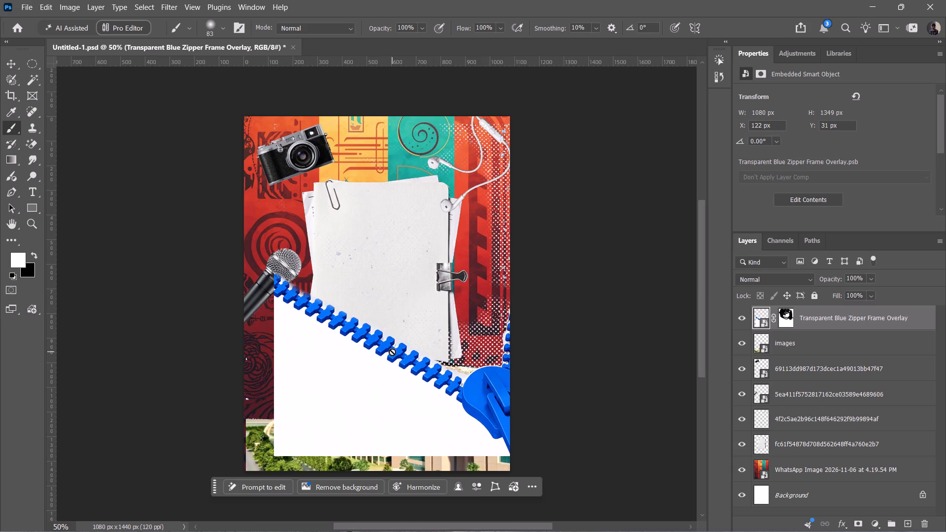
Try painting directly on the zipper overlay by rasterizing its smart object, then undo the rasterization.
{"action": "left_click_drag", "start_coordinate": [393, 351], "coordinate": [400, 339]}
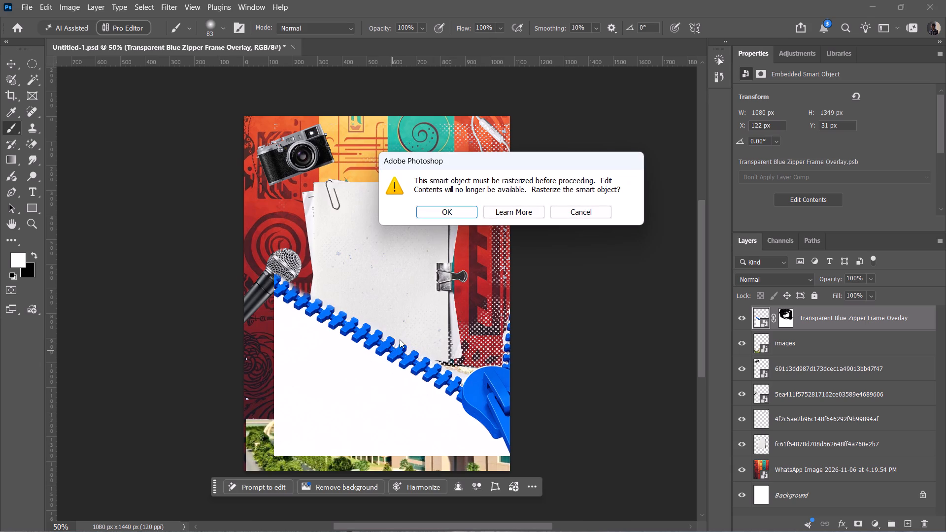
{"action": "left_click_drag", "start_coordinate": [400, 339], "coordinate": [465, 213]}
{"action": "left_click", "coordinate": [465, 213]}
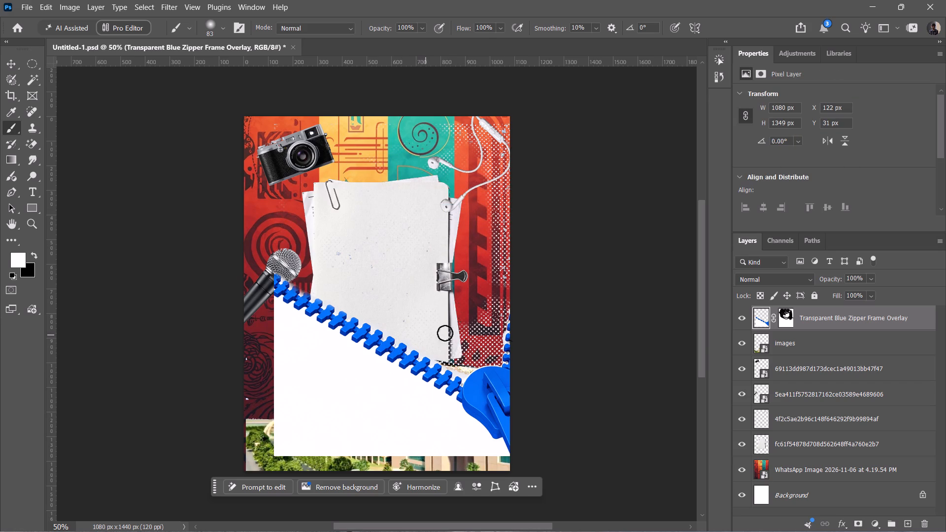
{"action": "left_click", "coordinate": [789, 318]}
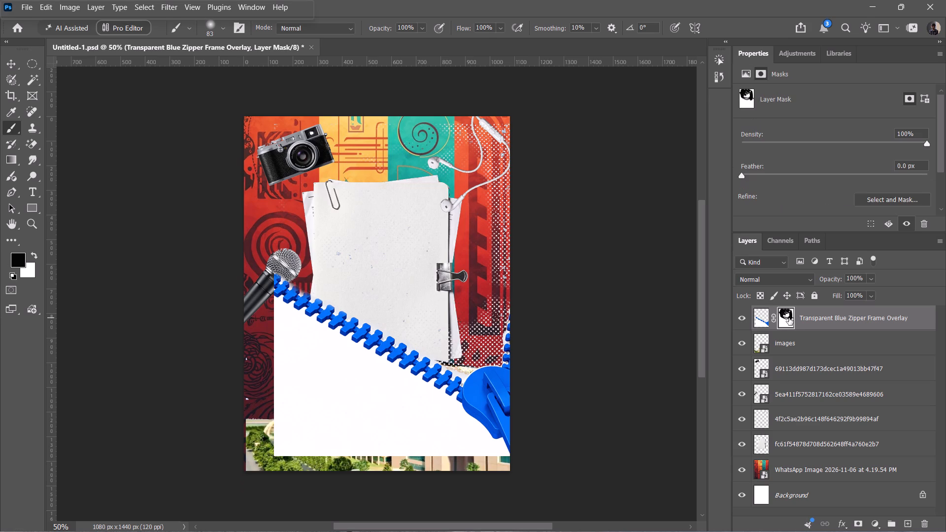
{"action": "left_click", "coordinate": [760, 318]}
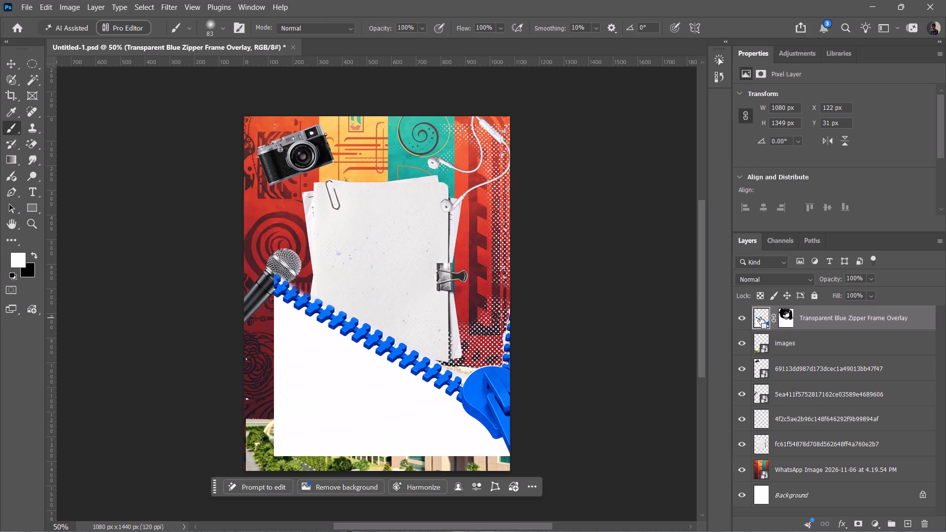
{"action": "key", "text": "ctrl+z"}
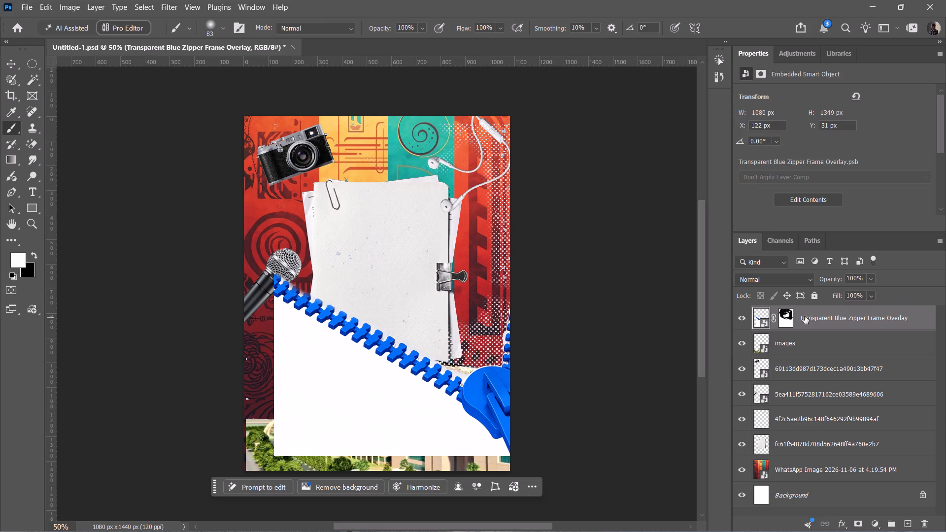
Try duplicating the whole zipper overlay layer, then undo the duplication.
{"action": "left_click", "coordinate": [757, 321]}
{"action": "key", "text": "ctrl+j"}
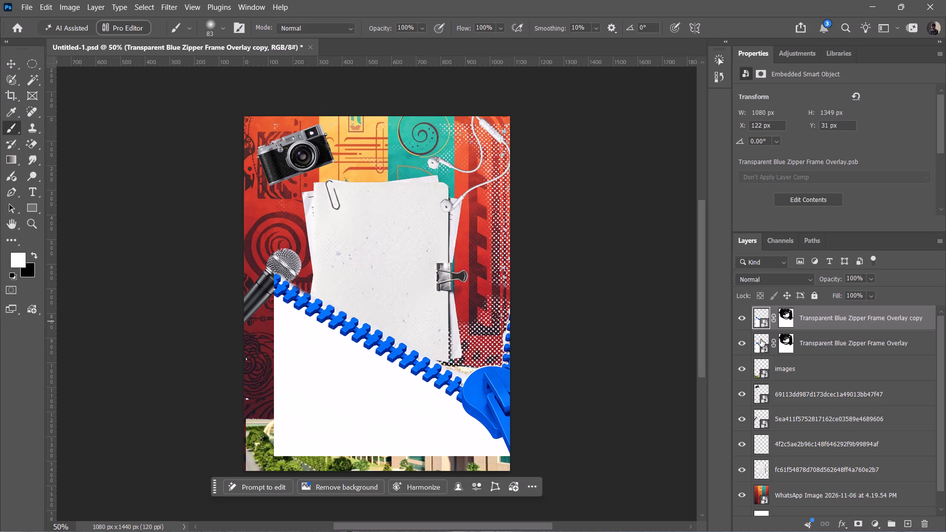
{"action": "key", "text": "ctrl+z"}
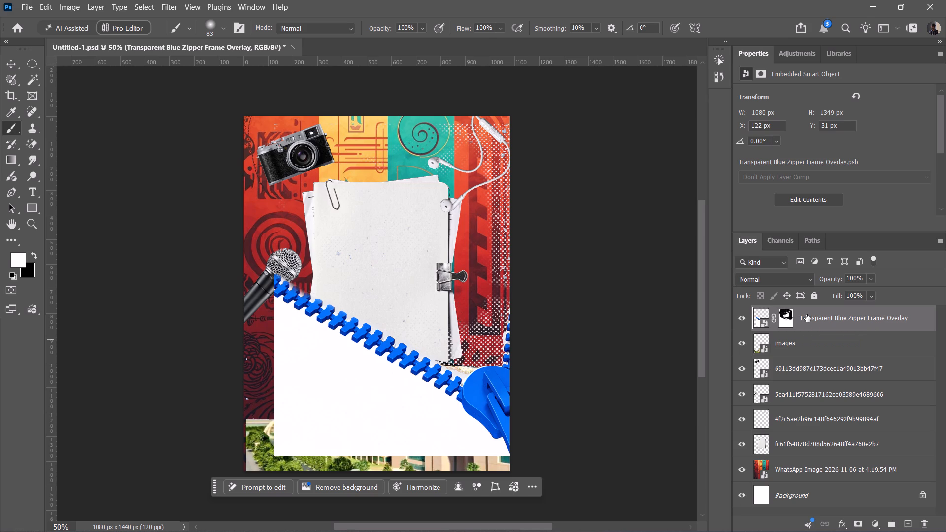
Isolate the blue zipper from the overlay with Select Subject, copy it onto its own layer, and hide the original overlay layer.
{"action": "left_click", "coordinate": [762, 319]}
{"action": "left_click", "coordinate": [138, 6]}
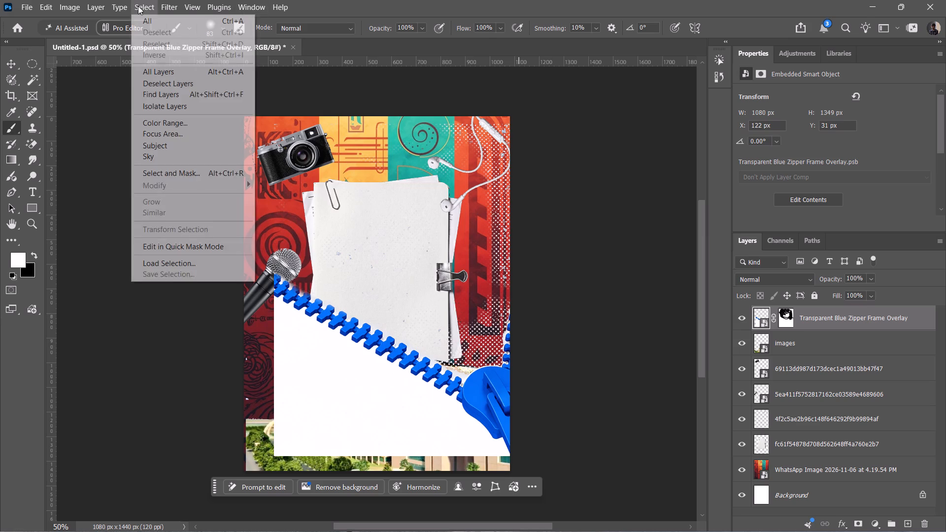
{"action": "left_click", "coordinate": [201, 149]}
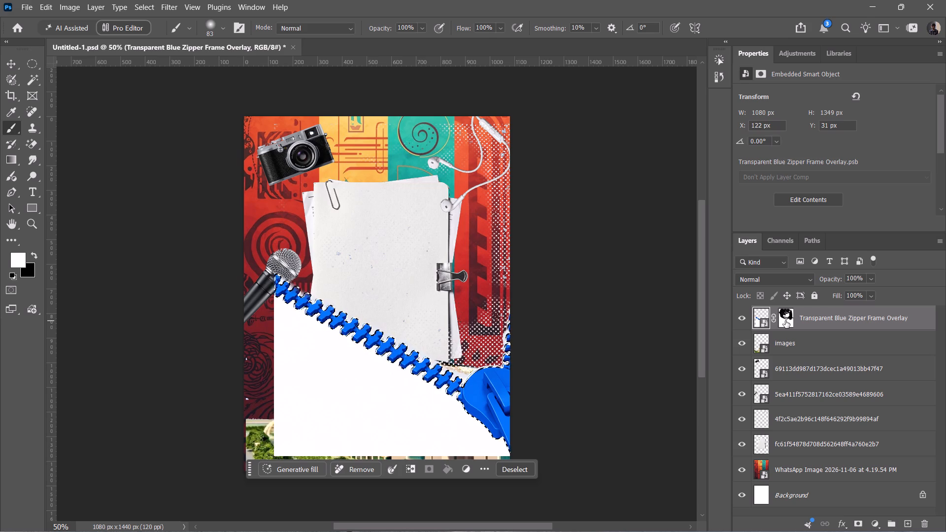
{"action": "key", "text": "ctrl+j"}
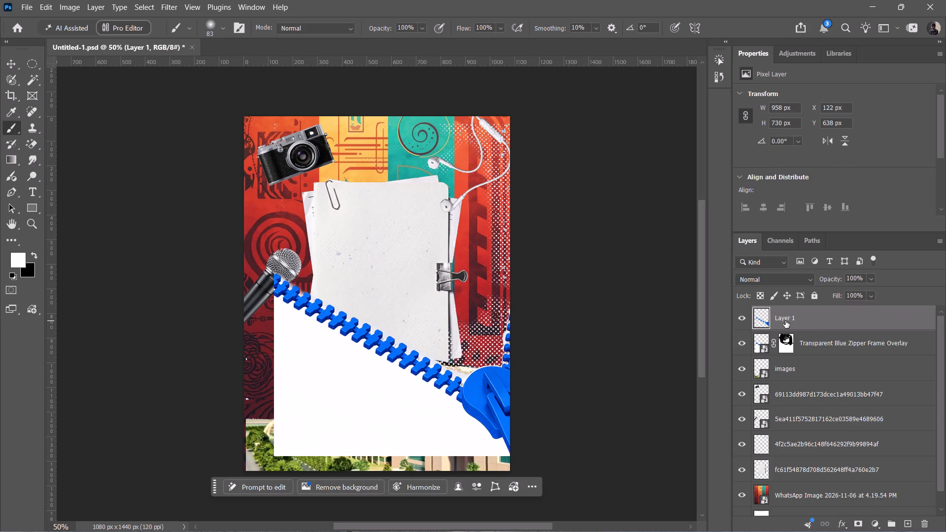
{"action": "left_click", "coordinate": [739, 345]}
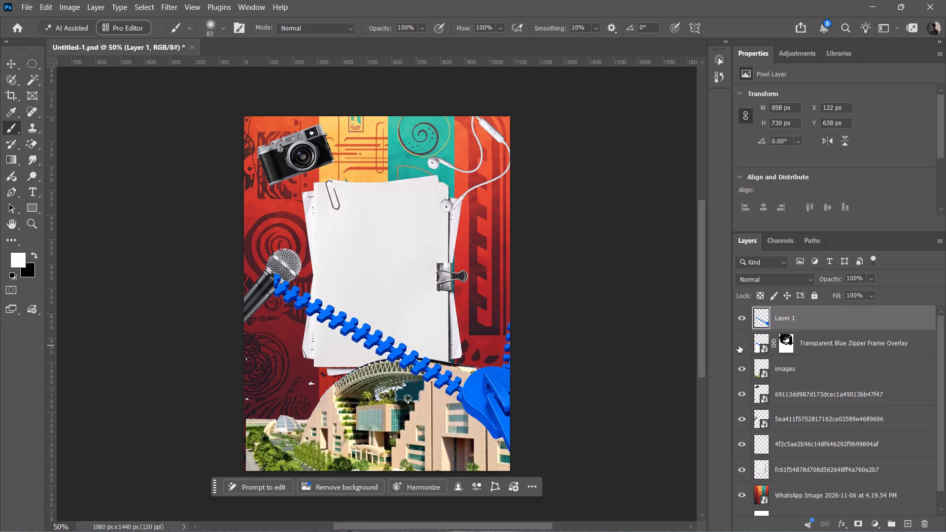
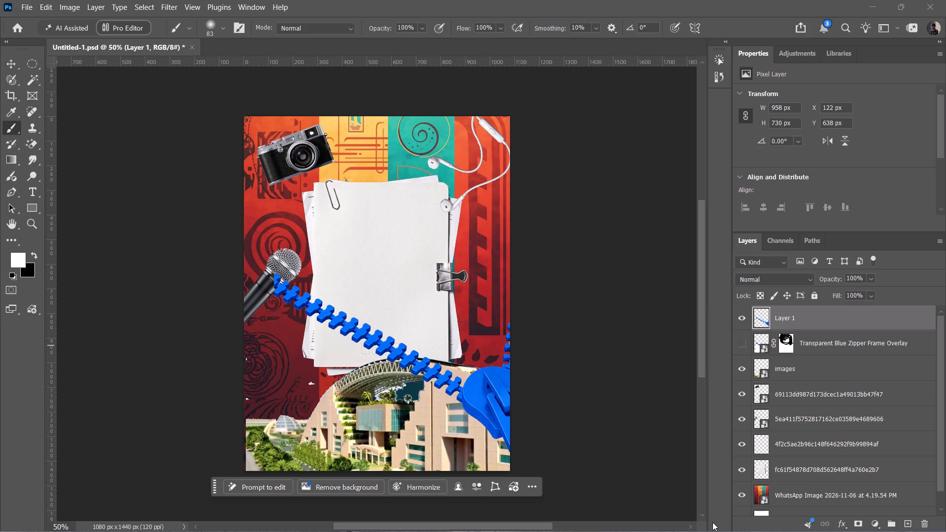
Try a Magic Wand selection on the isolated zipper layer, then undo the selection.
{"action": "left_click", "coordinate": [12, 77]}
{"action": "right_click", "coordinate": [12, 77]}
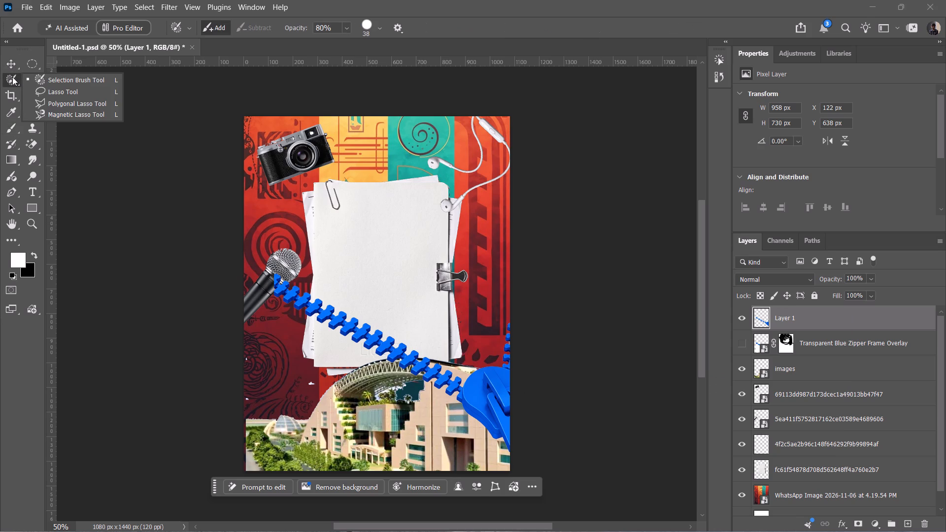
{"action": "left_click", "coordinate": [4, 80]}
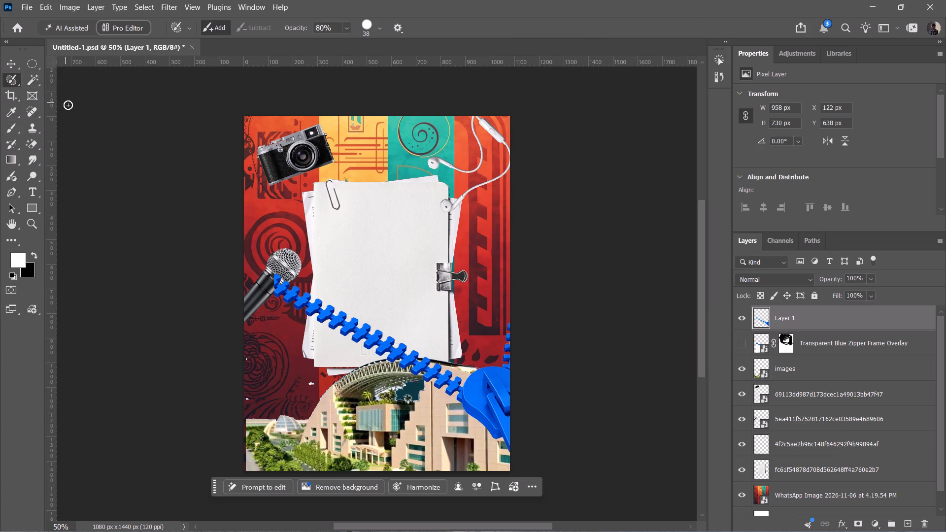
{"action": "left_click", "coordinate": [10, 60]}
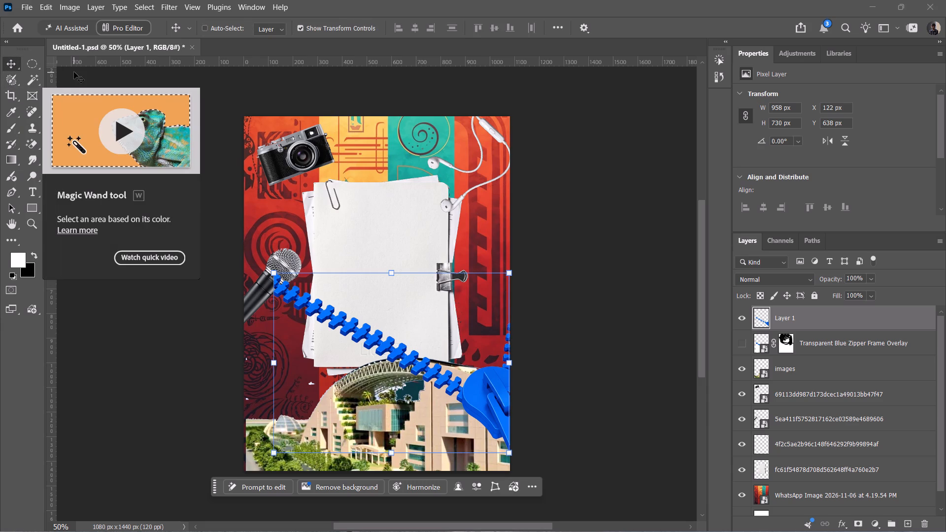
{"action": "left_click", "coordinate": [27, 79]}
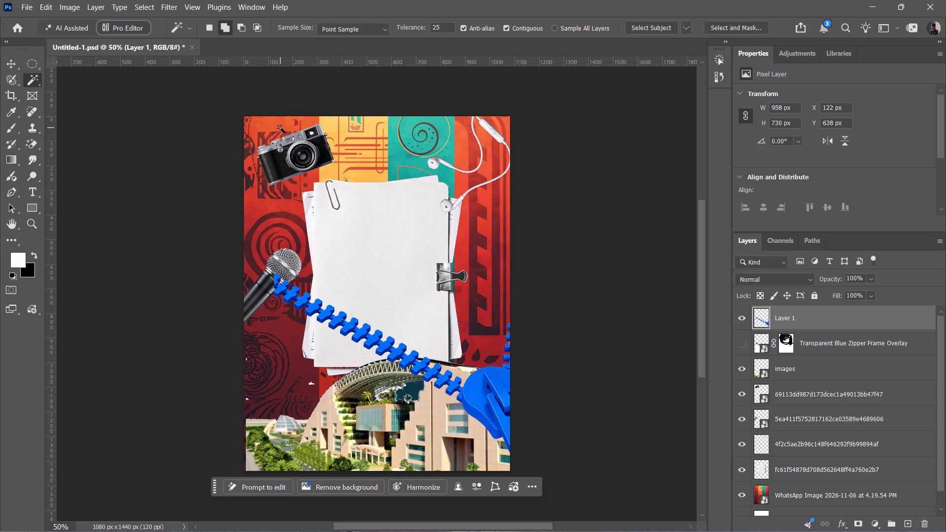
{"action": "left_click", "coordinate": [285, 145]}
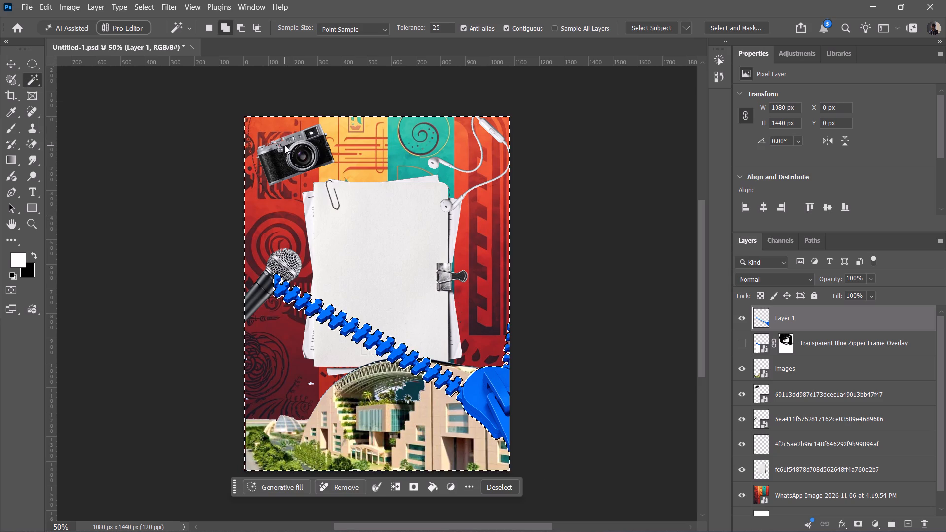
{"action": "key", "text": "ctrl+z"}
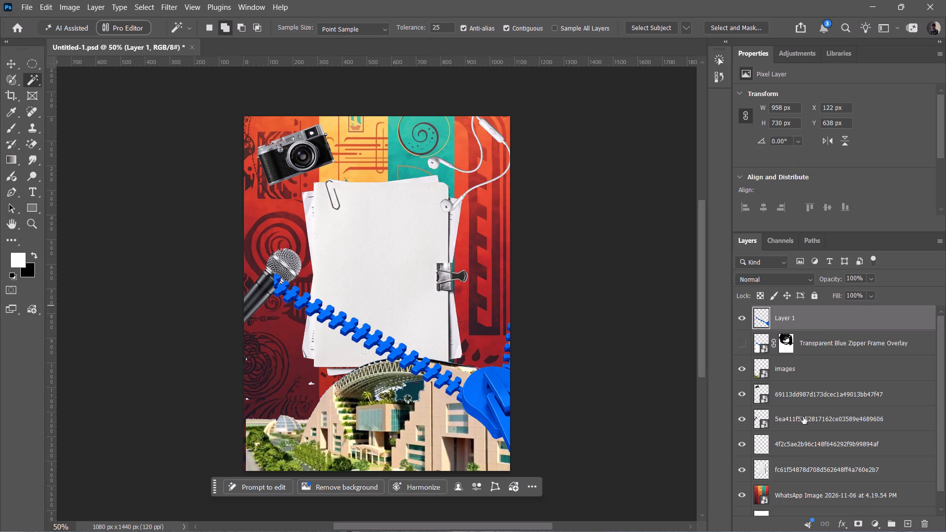
Select the whole canvas, make the camera layer active, and clear the selection.
{"action": "scroll", "coordinate": [803, 417], "scroll_direction": "down", "scroll_amount": 1}
{"action": "scroll", "coordinate": [802, 368], "scroll_direction": "up", "scroll_amount": 1}
{"action": "key", "text": "ctrl+a"}
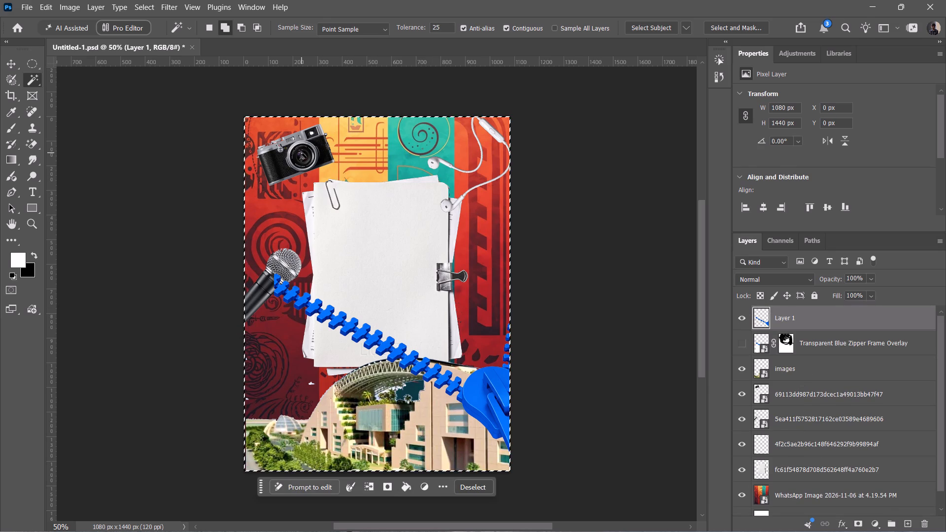
{"action": "scroll", "coordinate": [839, 404], "scroll_direction": "down", "scroll_amount": 1}
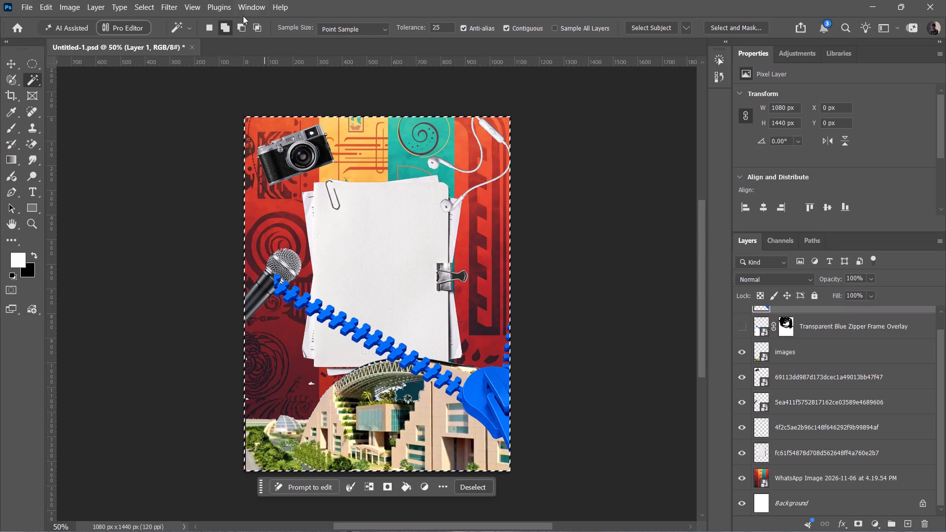
{"action": "left_click", "coordinate": [823, 377]}
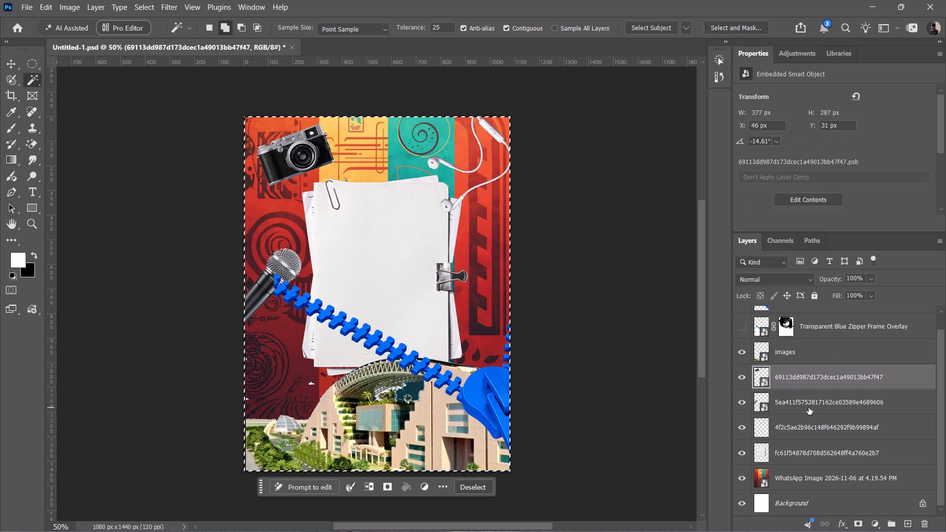
{"action": "left_click", "coordinate": [813, 403]}
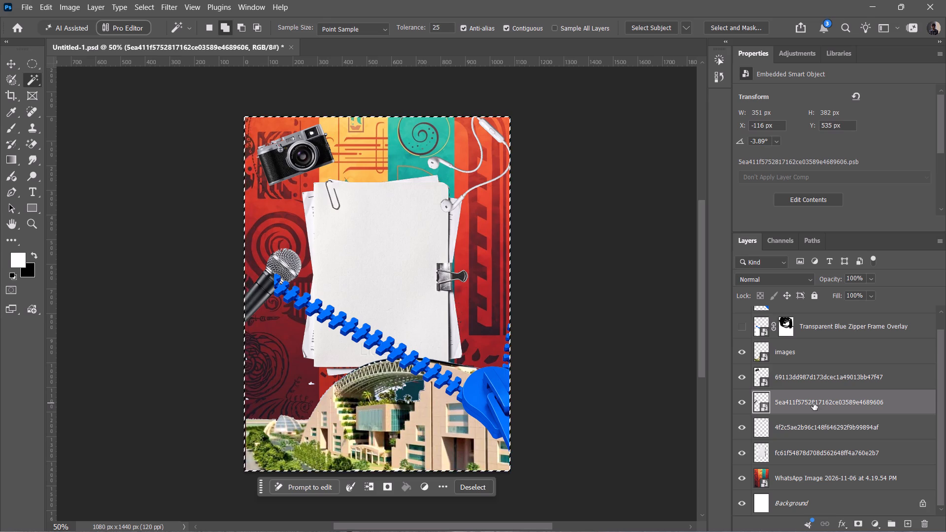
{"action": "left_click", "coordinate": [803, 377]}
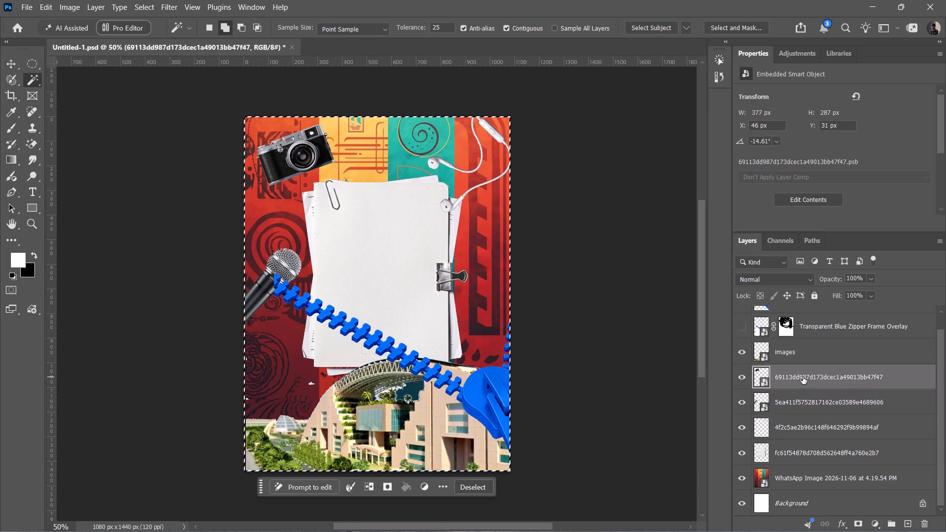
{"action": "left_click", "coordinate": [595, 146]}
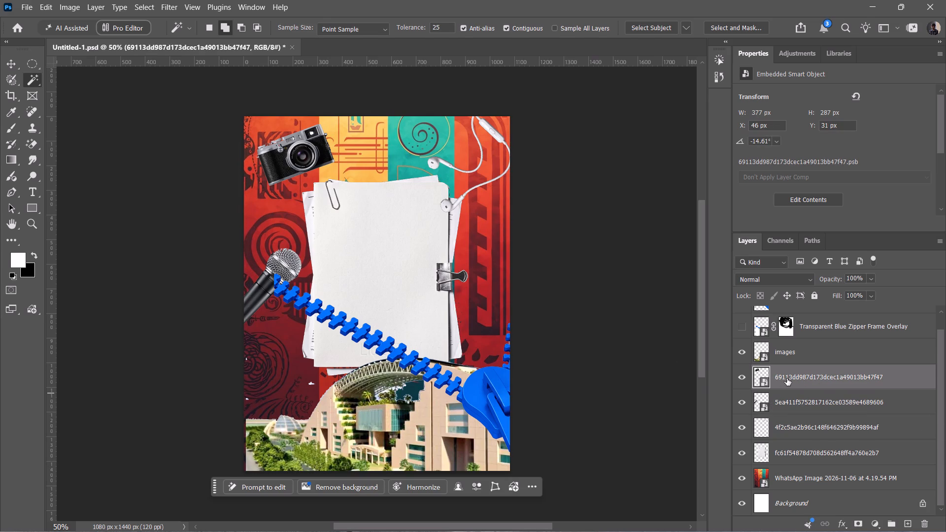
{"action": "left_click", "coordinate": [787, 378]}
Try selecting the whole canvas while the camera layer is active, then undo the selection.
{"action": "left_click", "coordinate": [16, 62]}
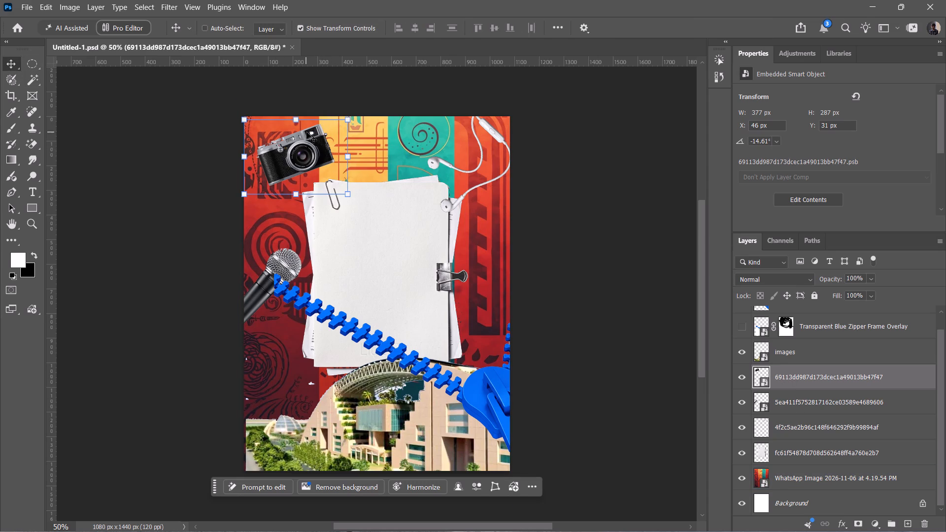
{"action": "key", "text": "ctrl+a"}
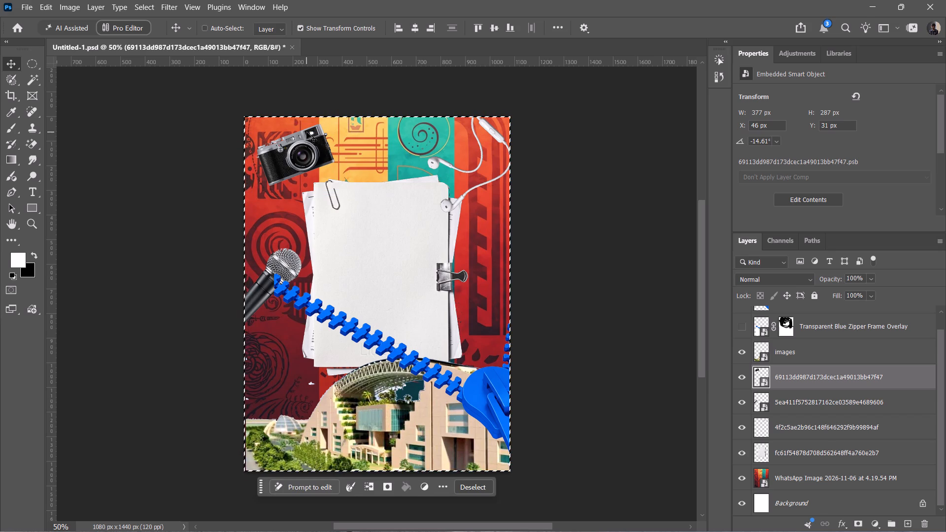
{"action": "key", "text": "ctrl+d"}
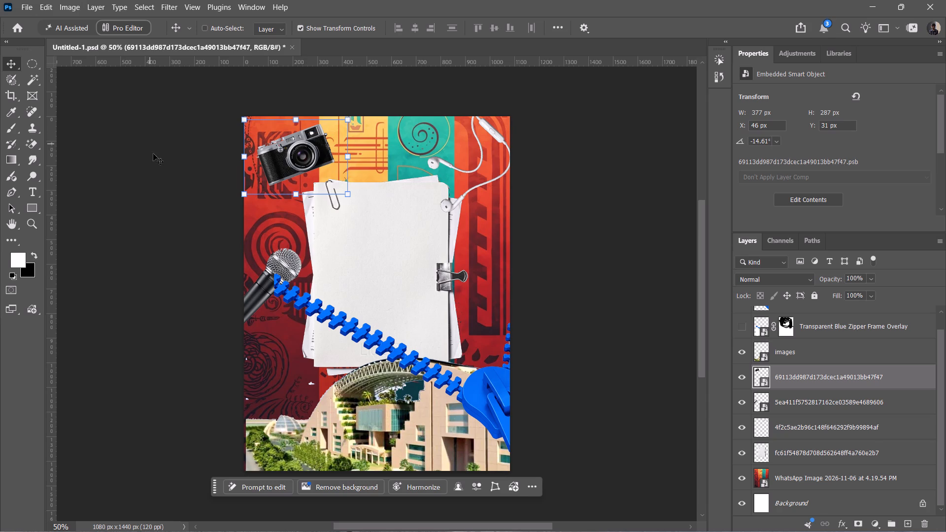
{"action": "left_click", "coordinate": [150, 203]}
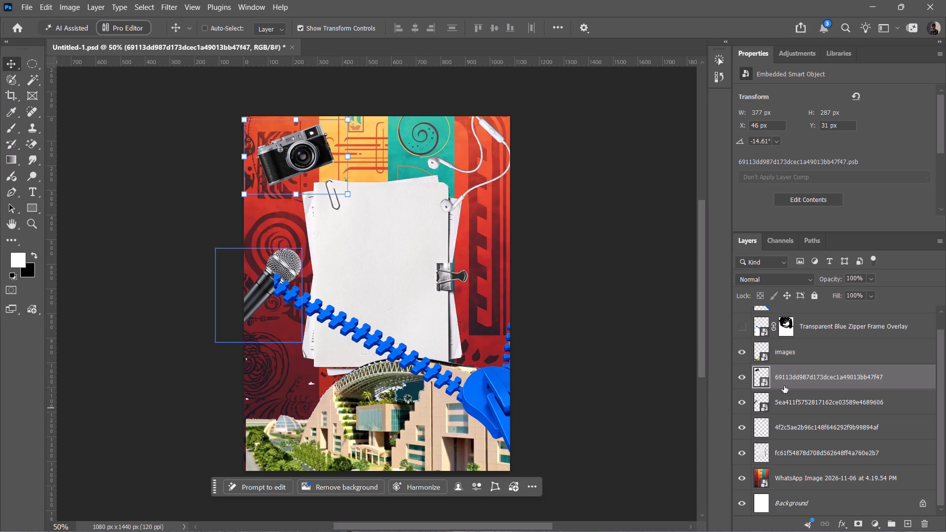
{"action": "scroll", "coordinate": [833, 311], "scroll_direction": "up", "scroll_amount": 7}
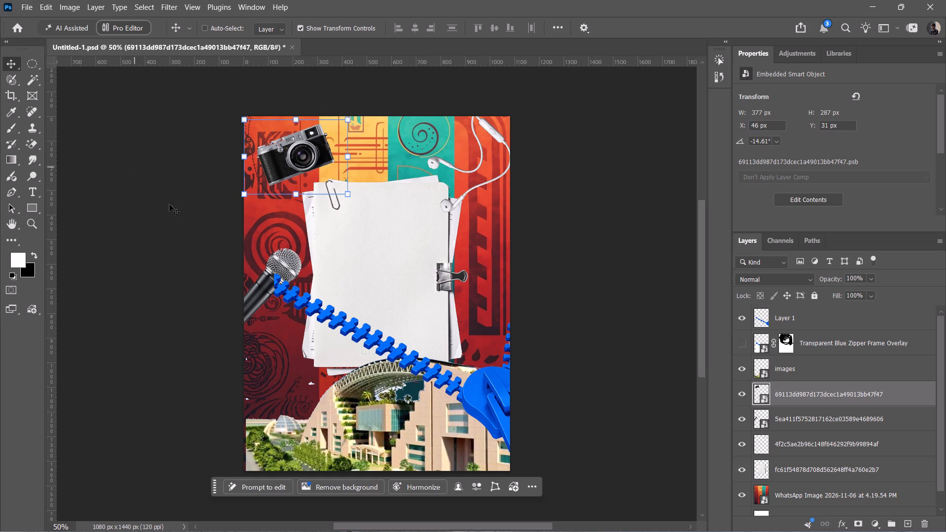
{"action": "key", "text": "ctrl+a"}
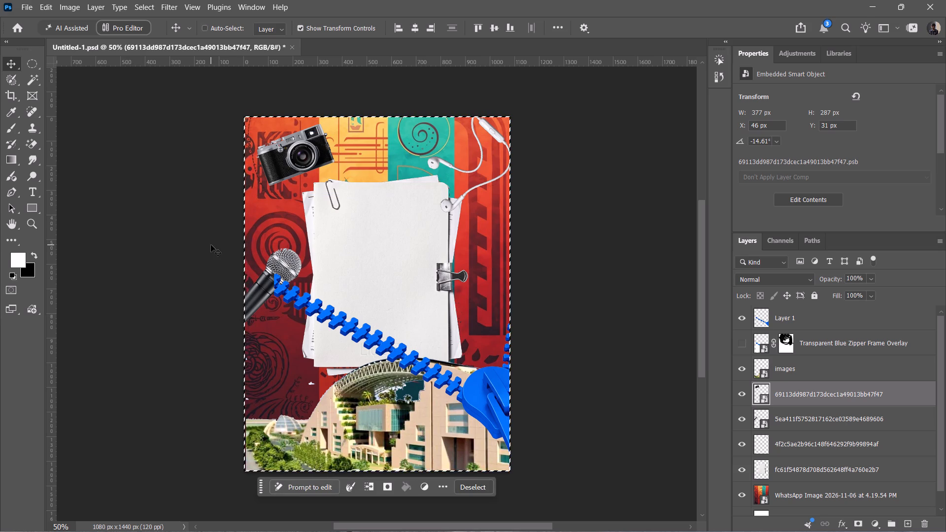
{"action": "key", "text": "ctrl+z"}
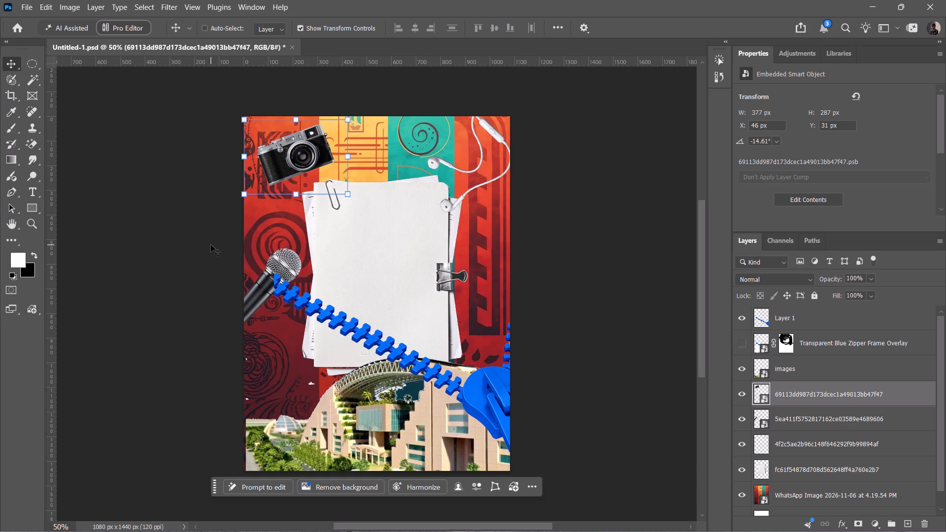
Load the camera layer's outline as a selection.
{"action": "left_click", "coordinate": [763, 397], "text": "ctrl"}
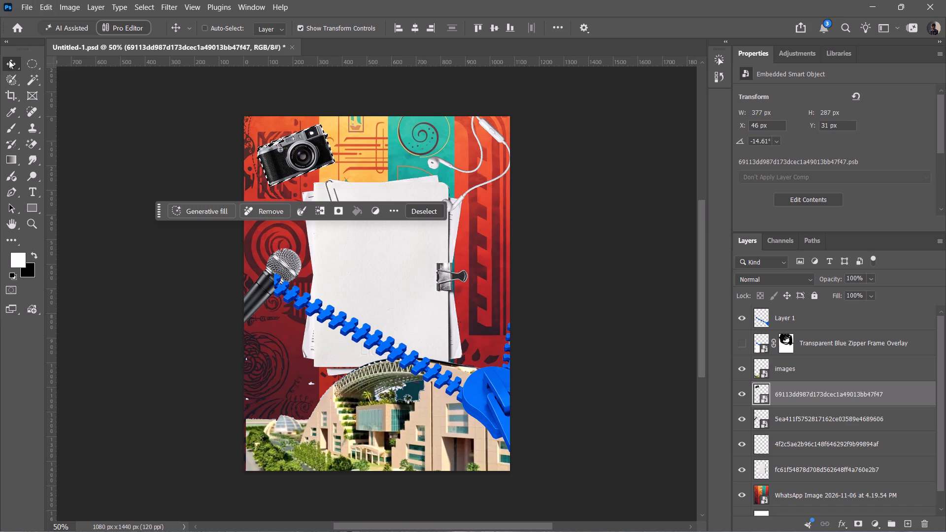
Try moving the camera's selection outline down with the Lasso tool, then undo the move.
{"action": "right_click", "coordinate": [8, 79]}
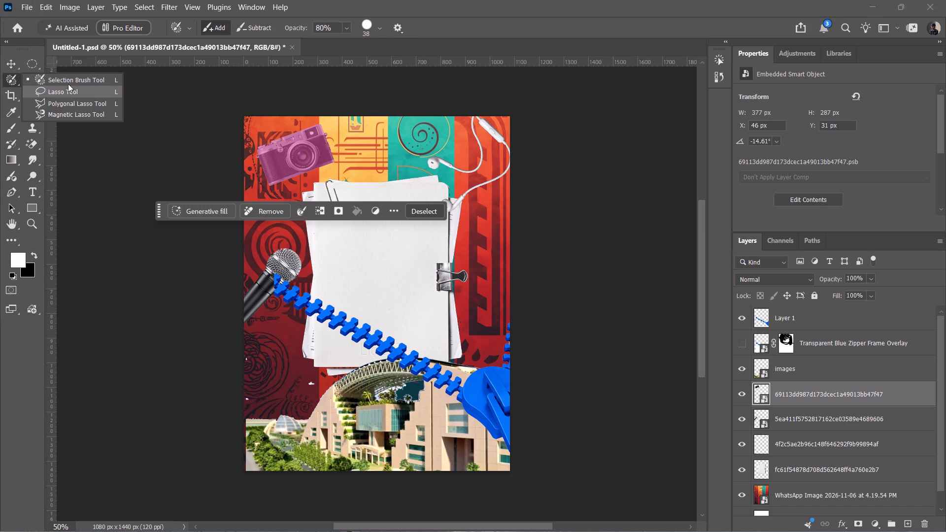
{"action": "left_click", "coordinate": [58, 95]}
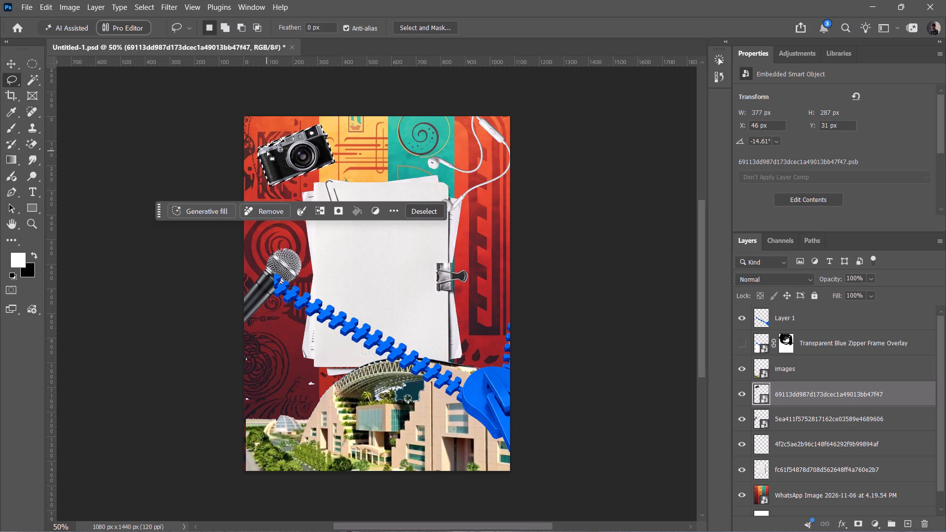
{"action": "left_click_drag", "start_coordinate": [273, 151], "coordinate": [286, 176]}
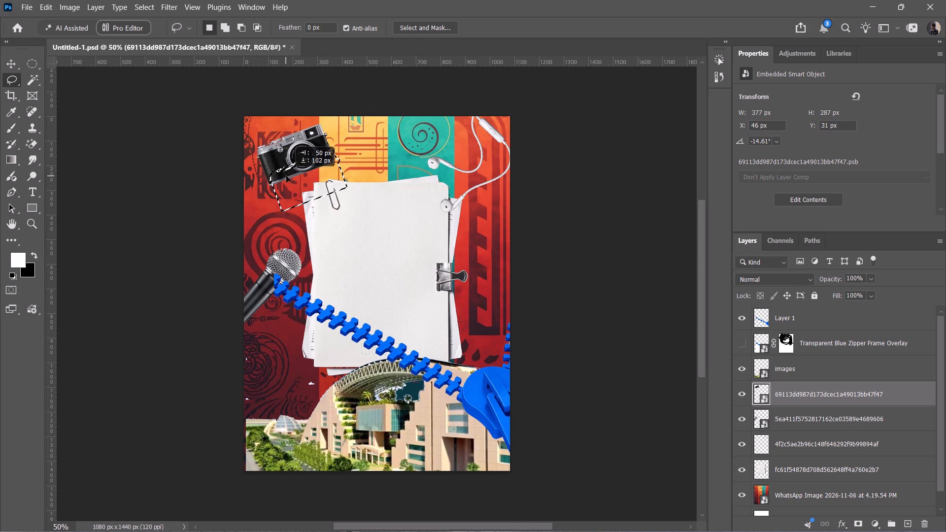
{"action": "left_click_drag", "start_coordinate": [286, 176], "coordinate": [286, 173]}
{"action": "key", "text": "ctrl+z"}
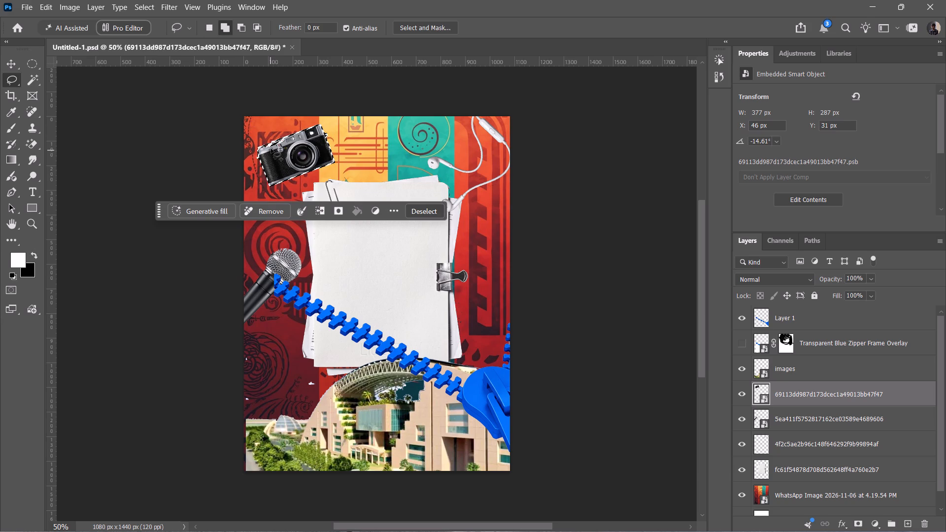
With the Lasso tool, add areas above the camera to its selection, and subtract the stray strip reaching the canvas corner.
{"action": "left_click_drag", "start_coordinate": [270, 139], "coordinate": [278, 141], "text": "shift"}
{"action": "left_click_drag", "start_coordinate": [268, 126], "coordinate": [260, 126], "text": "shift"}
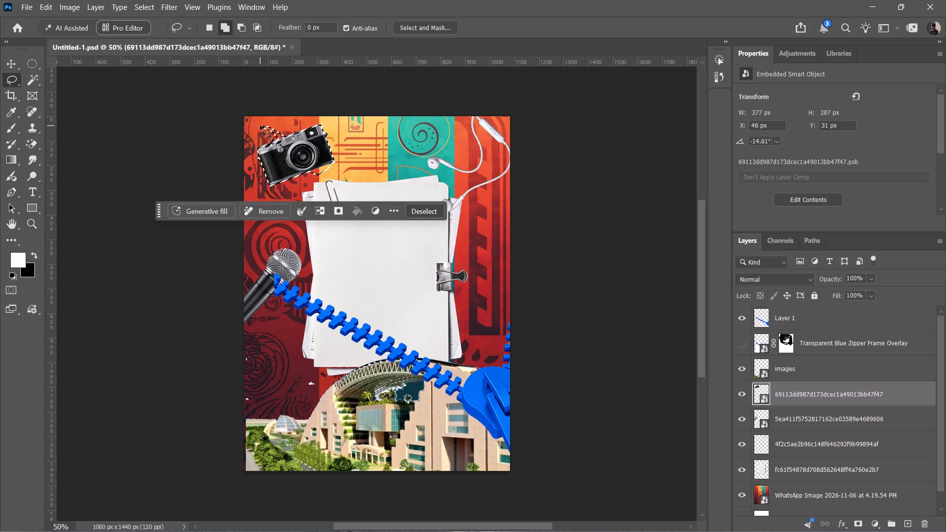
{"action": "left_click_drag", "start_coordinate": [248, 117], "coordinate": [284, 163], "text": "shift"}
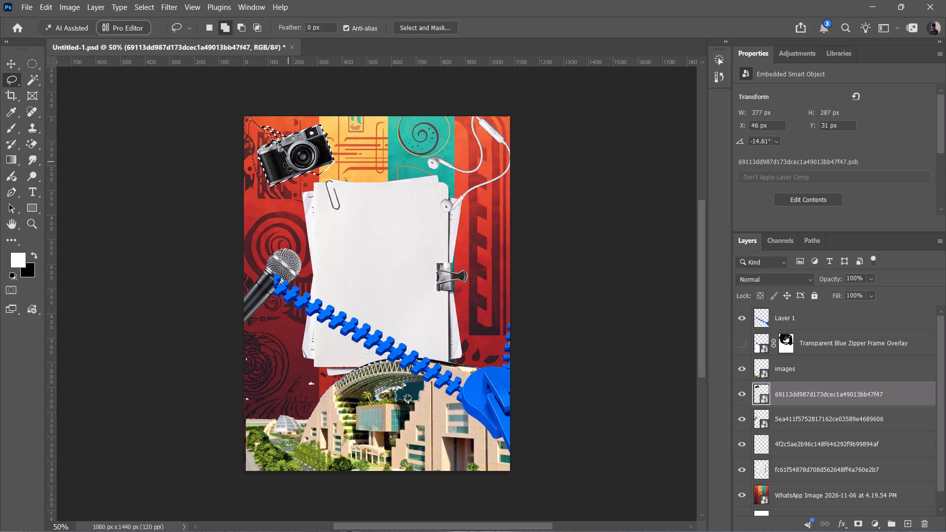
{"action": "left_click_drag", "start_coordinate": [284, 163], "coordinate": [243, 109], "text": "shift"}
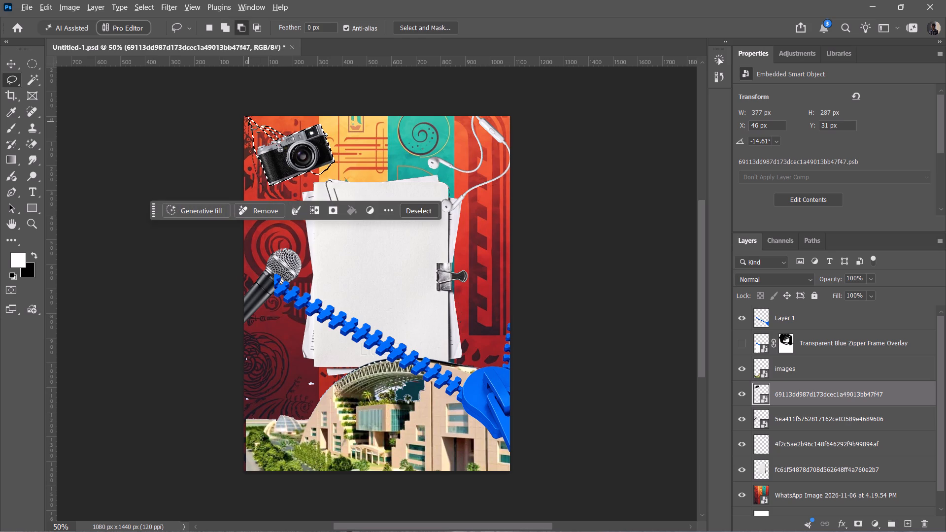
{"action": "left_click_drag", "start_coordinate": [248, 122], "coordinate": [253, 105], "text": "alt"}
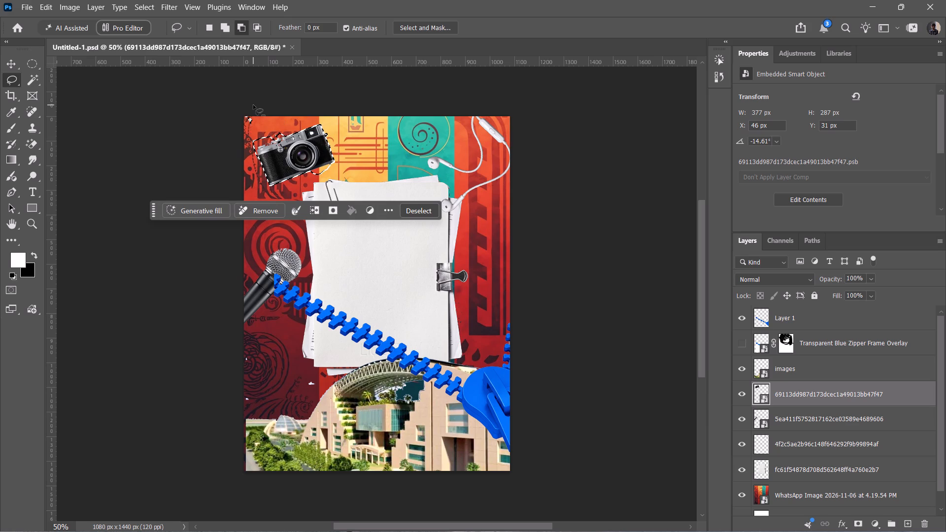
{"action": "left_click_drag", "start_coordinate": [254, 115], "coordinate": [243, 110], "text": "alt"}
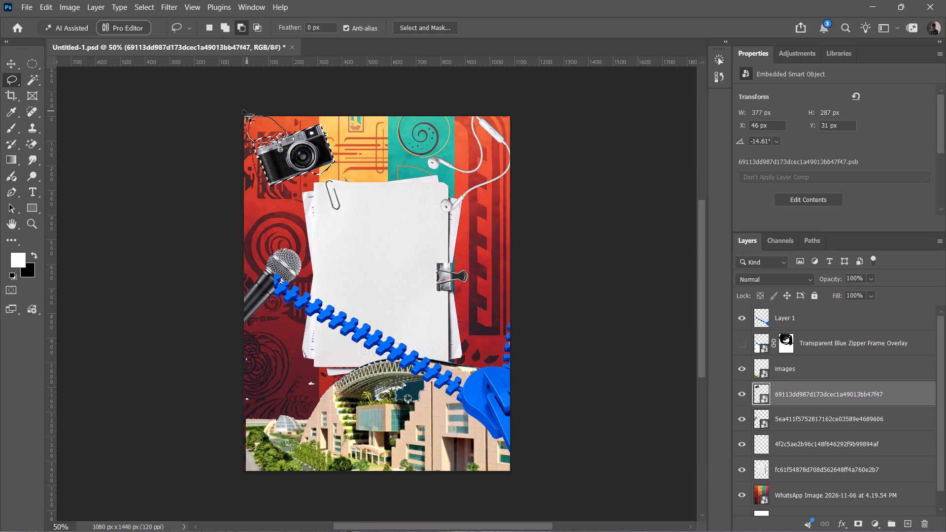
{"action": "left_click_drag", "start_coordinate": [243, 110], "coordinate": [243, 111], "text": "alt"}
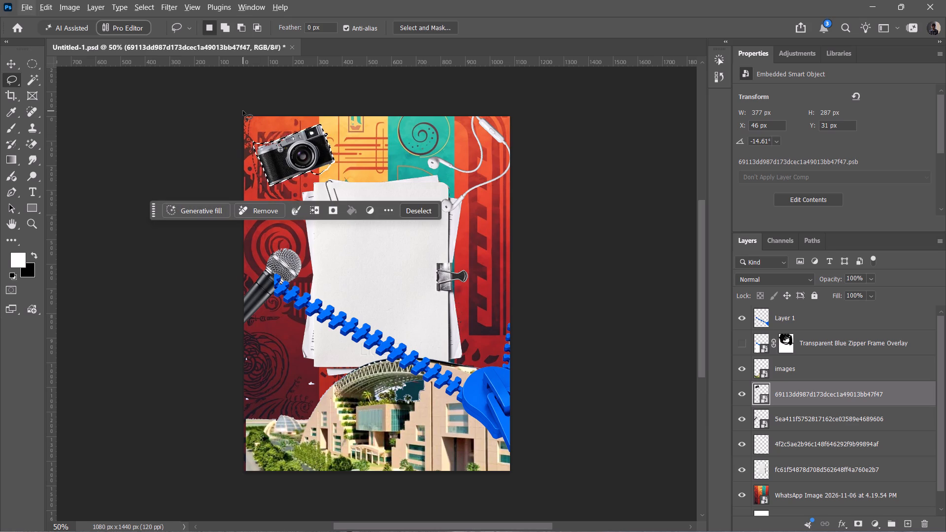
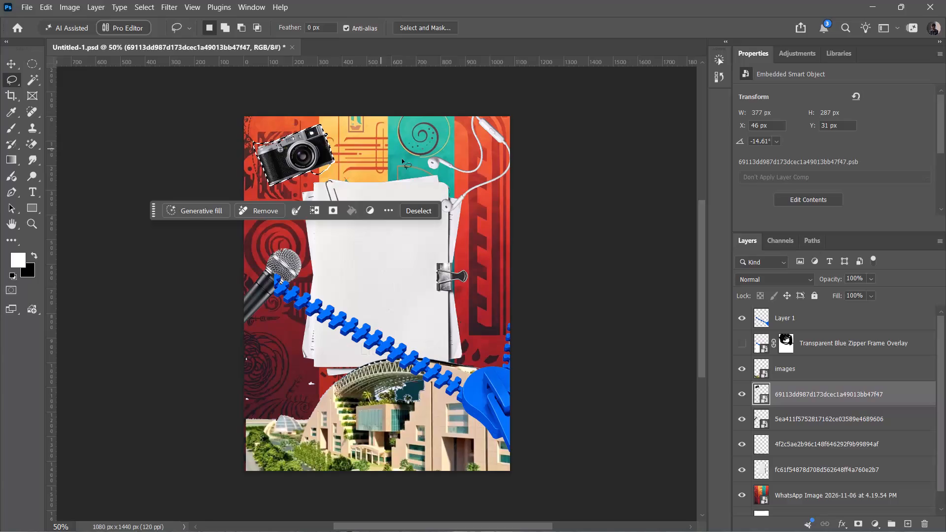
Clear the selection around the camera.
{"action": "left_click", "coordinate": [413, 211]}
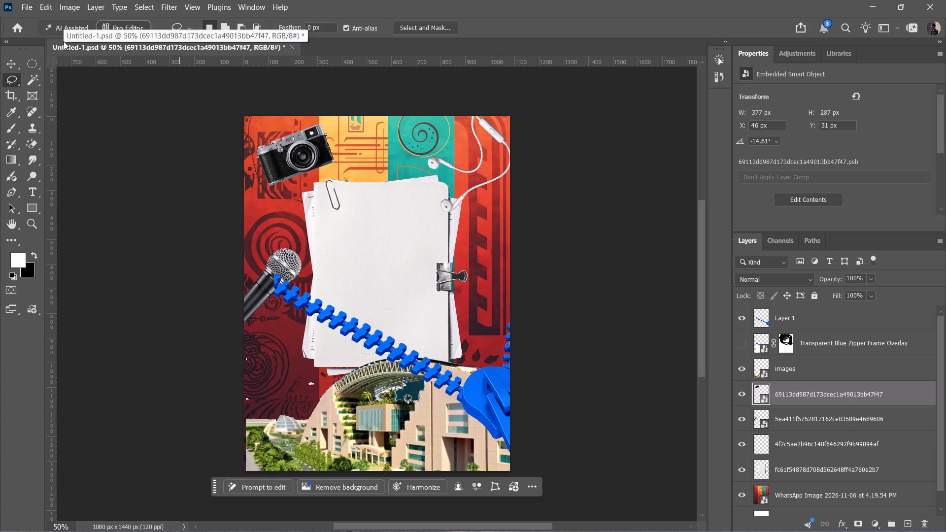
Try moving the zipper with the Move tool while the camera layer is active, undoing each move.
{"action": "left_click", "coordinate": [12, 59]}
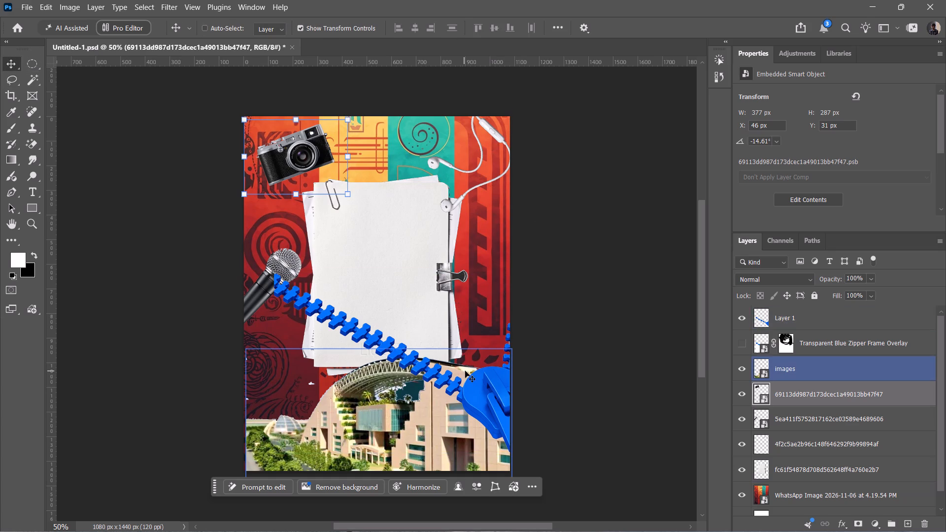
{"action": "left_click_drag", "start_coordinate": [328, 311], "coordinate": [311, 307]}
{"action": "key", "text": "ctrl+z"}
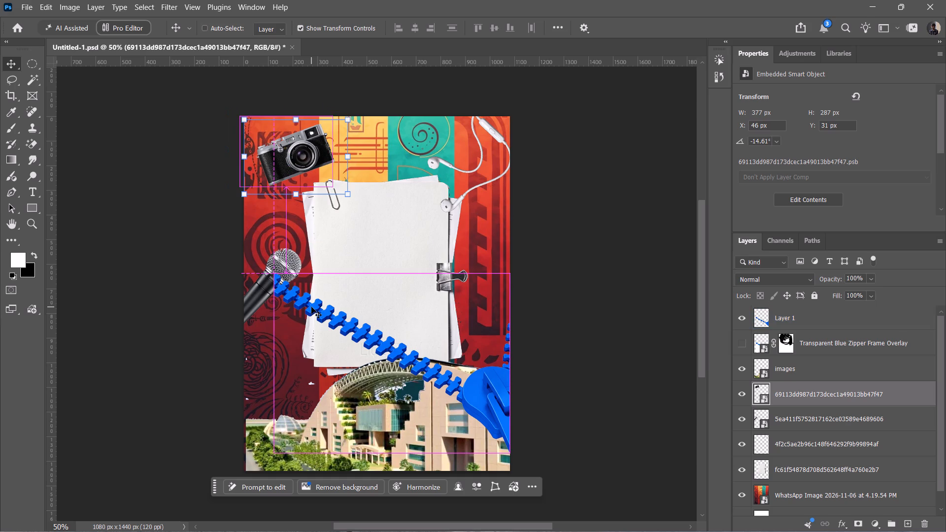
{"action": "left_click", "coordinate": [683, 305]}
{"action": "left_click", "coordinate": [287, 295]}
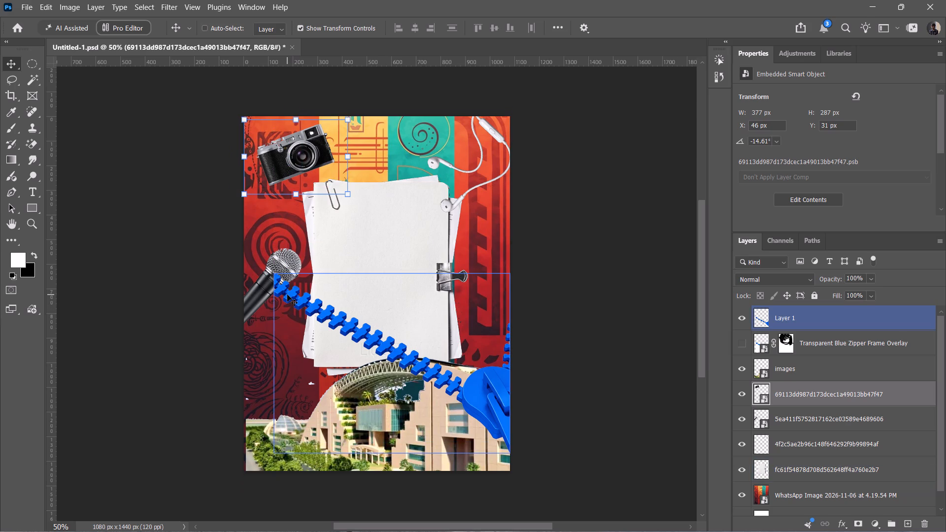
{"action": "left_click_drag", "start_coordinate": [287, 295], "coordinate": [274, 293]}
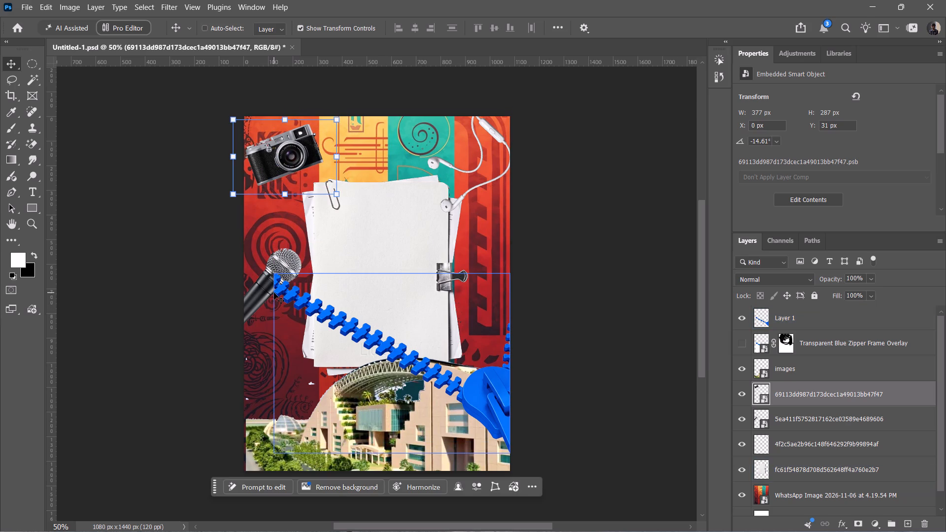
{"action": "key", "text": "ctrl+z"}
Move and proportionally enlarge the zipper on Layer 1 to about 1089 × 829 px, spanning the poster's full width, and apply the transform.
{"action": "left_click", "coordinate": [793, 322]}
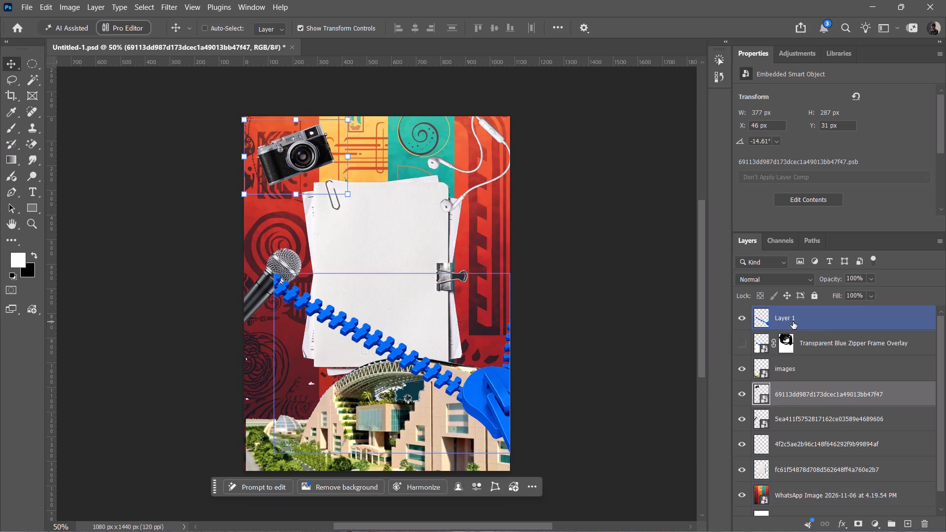
{"action": "left_click_drag", "start_coordinate": [304, 308], "coordinate": [265, 301]}
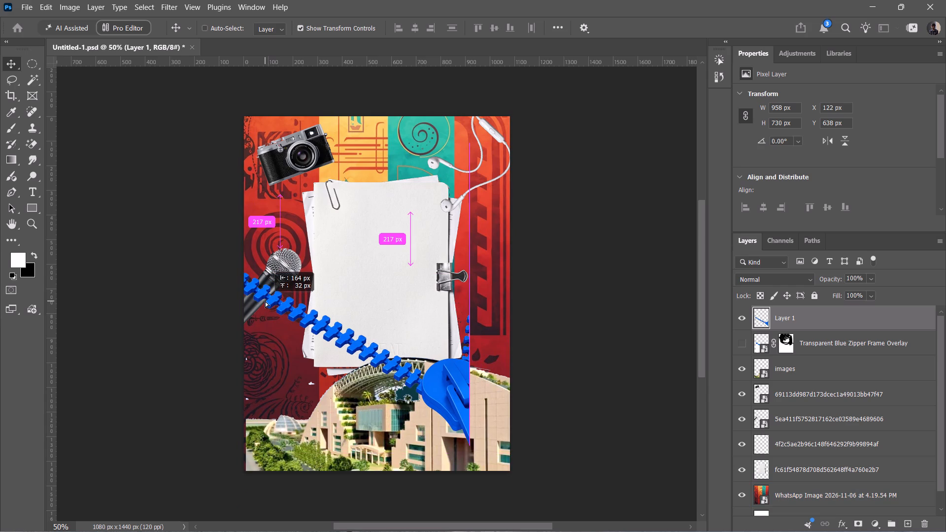
{"action": "left_click_drag", "start_coordinate": [265, 301], "coordinate": [270, 301]}
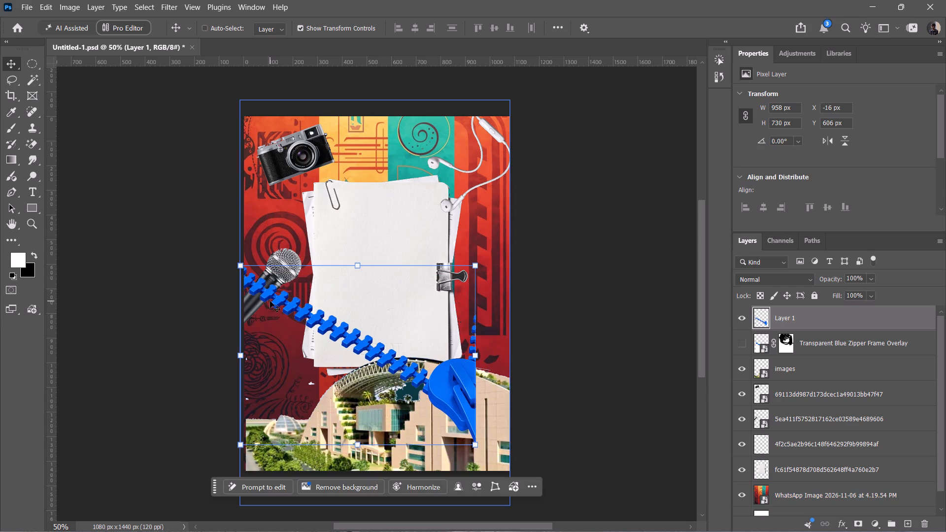
{"action": "left_click_drag", "start_coordinate": [473, 354], "coordinate": [480, 354]}
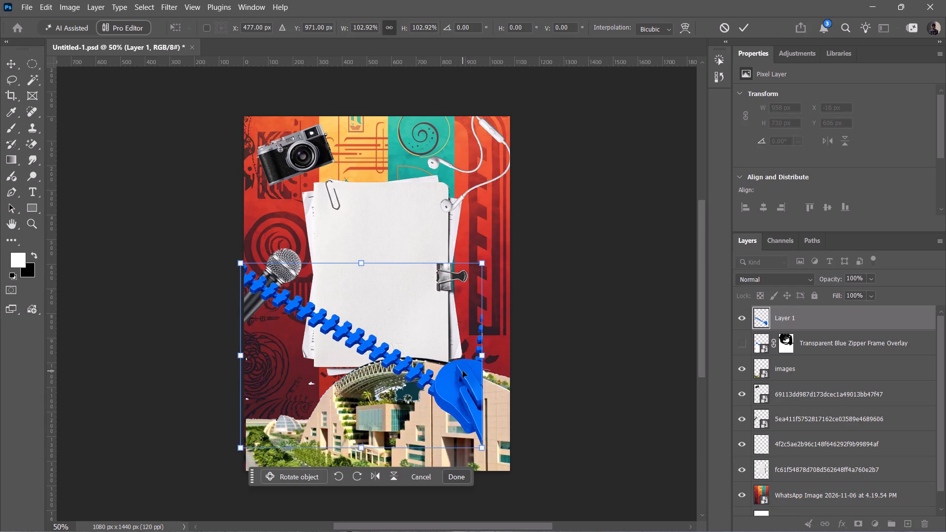
{"action": "left_click_drag", "start_coordinate": [463, 371], "coordinate": [492, 381]}
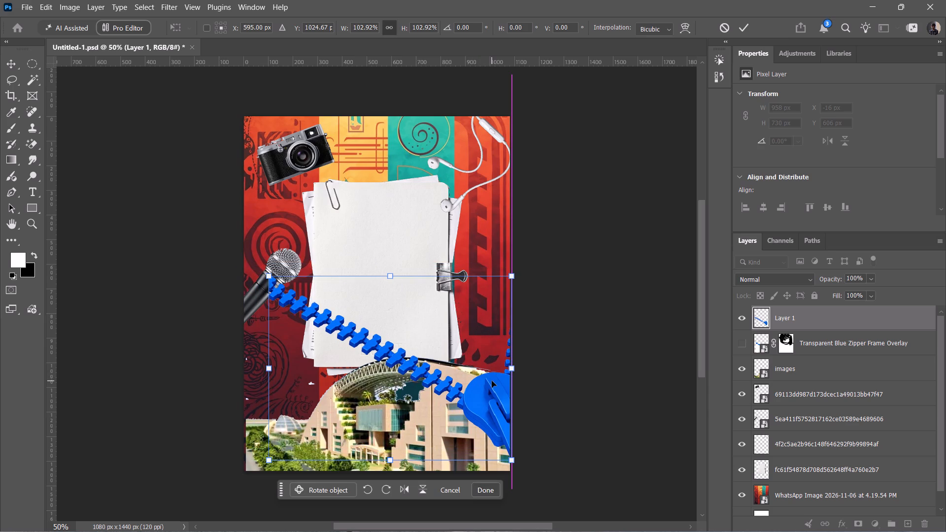
{"action": "left_click_drag", "start_coordinate": [268, 278], "coordinate": [263, 276]}
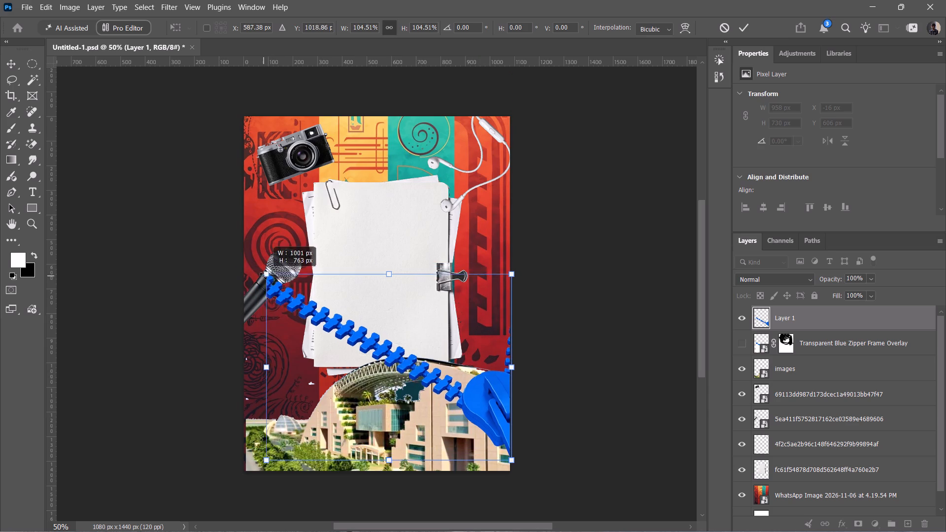
{"action": "left_click_drag", "start_coordinate": [263, 276], "coordinate": [241, 264]}
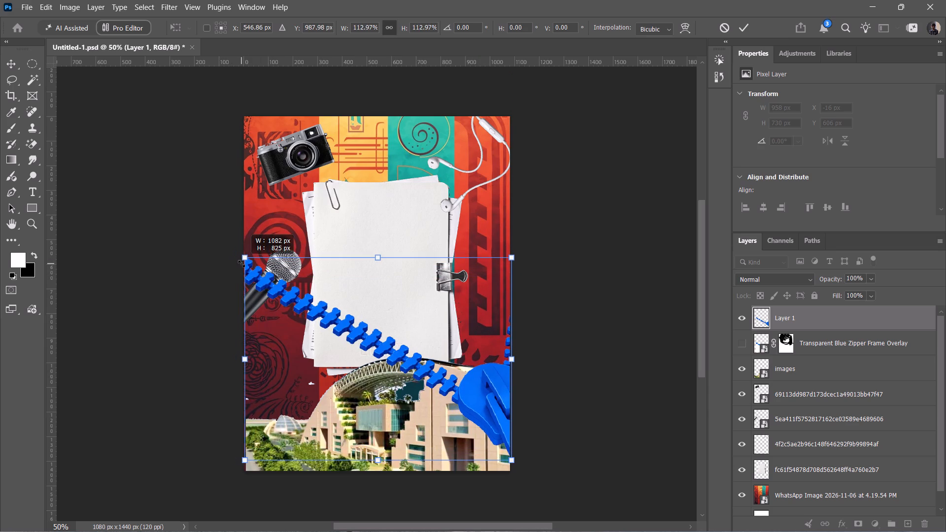
{"action": "left_click_drag", "start_coordinate": [241, 264], "coordinate": [237, 266]}
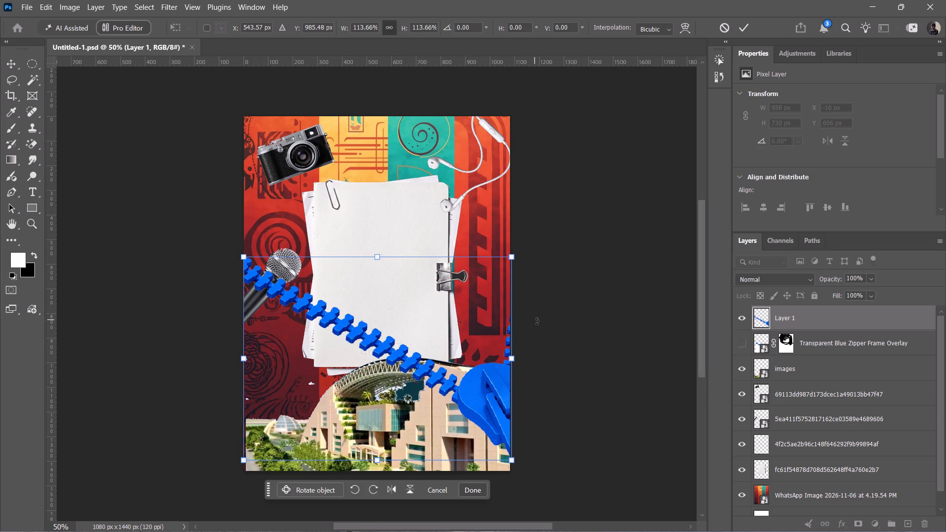
{"action": "left_click", "coordinate": [537, 321]}
{"action": "key", "text": "Return"}
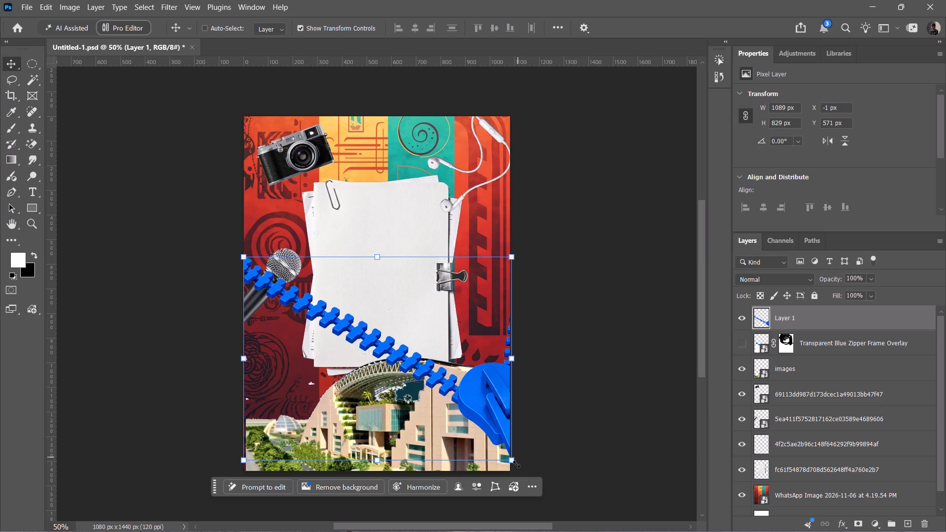
{"action": "left_click", "coordinate": [575, 450]}
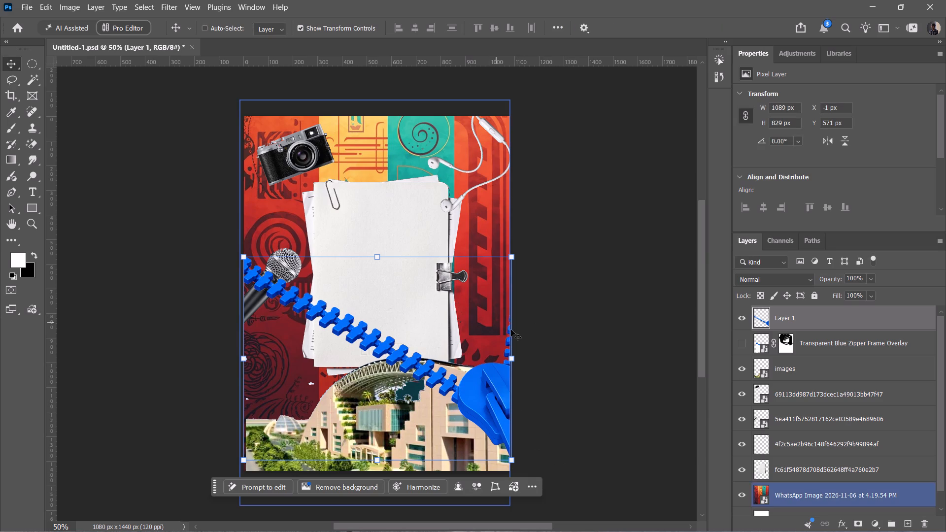
{"action": "left_click", "coordinate": [539, 325]}
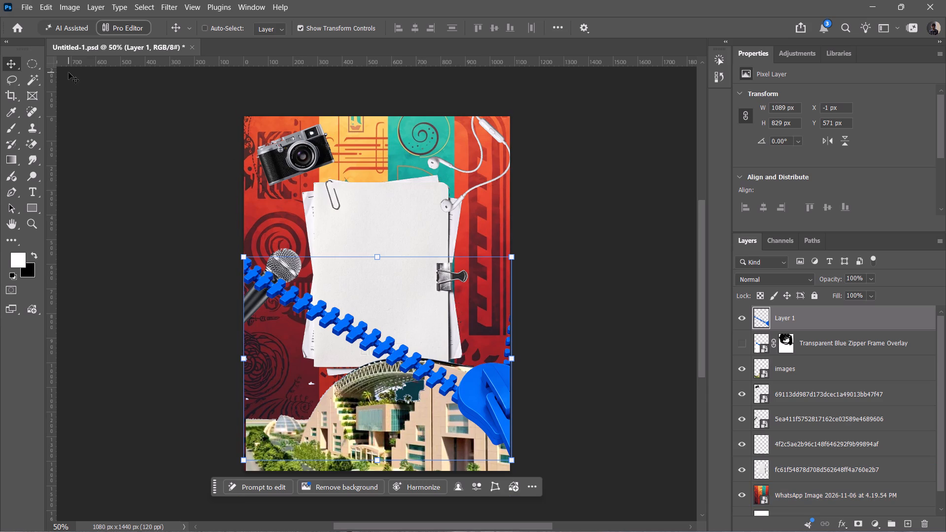
Open the list of file commands.
{"action": "left_click", "coordinate": [22, 5]}
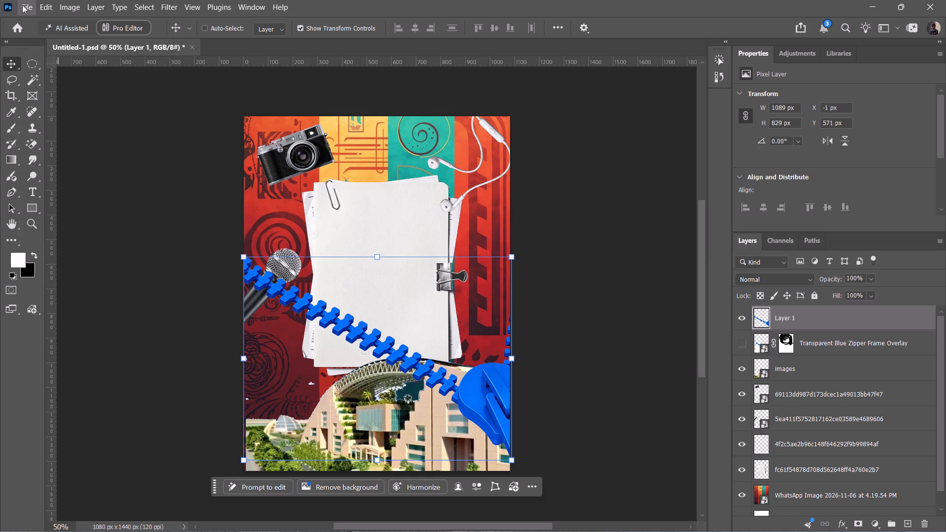
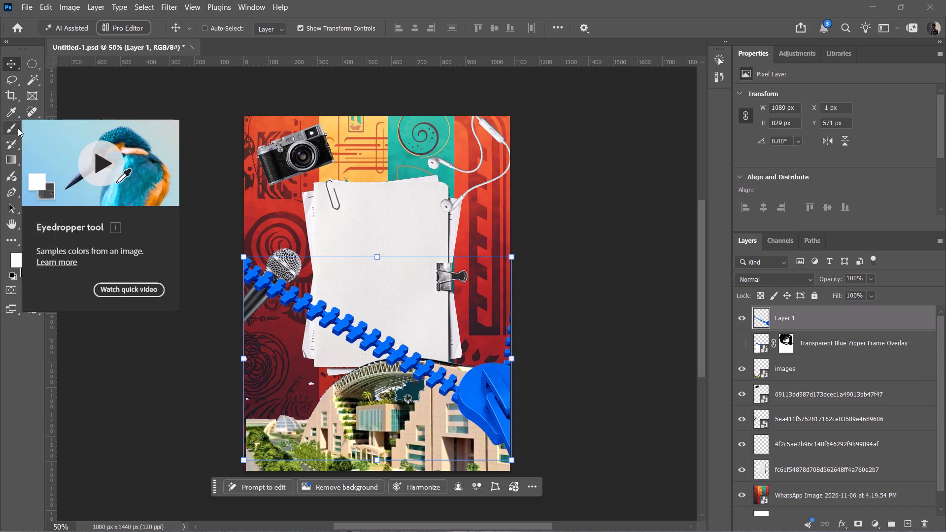
Draw a closed Pen tool shape, about 1080 × 820 px, covering the poster area below the zipper's diagonal down to the bottom edge.
{"action": "left_click", "coordinate": [12, 192]}
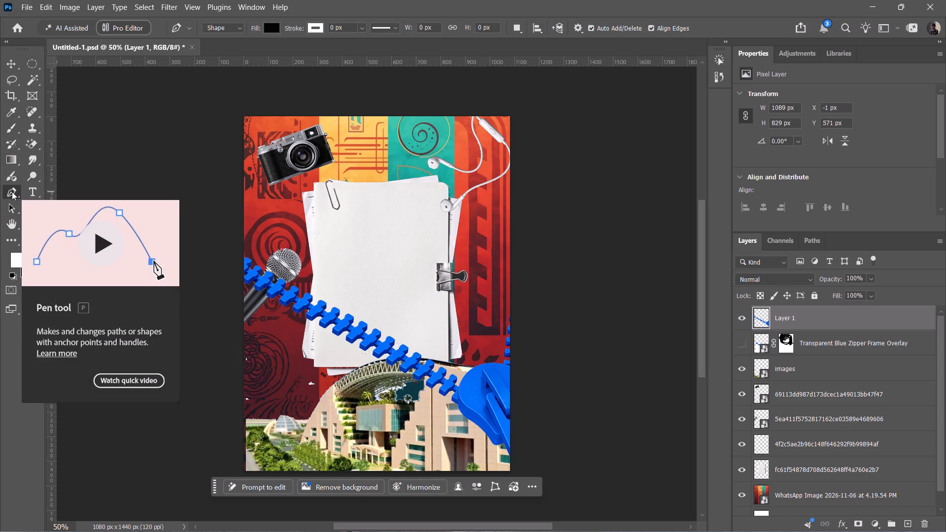
{"action": "left_click", "coordinate": [244, 270]}
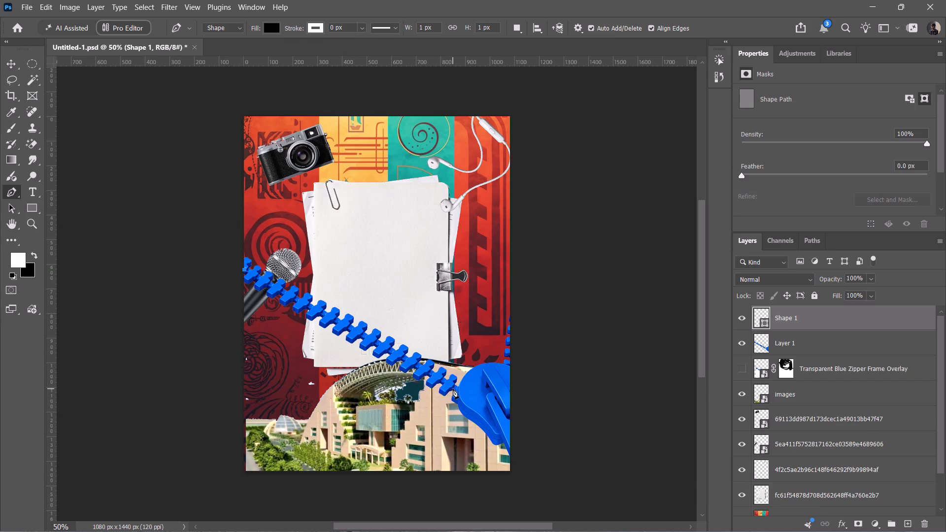
{"action": "left_click", "coordinate": [457, 392]}
{"action": "left_click", "coordinate": [509, 424]}
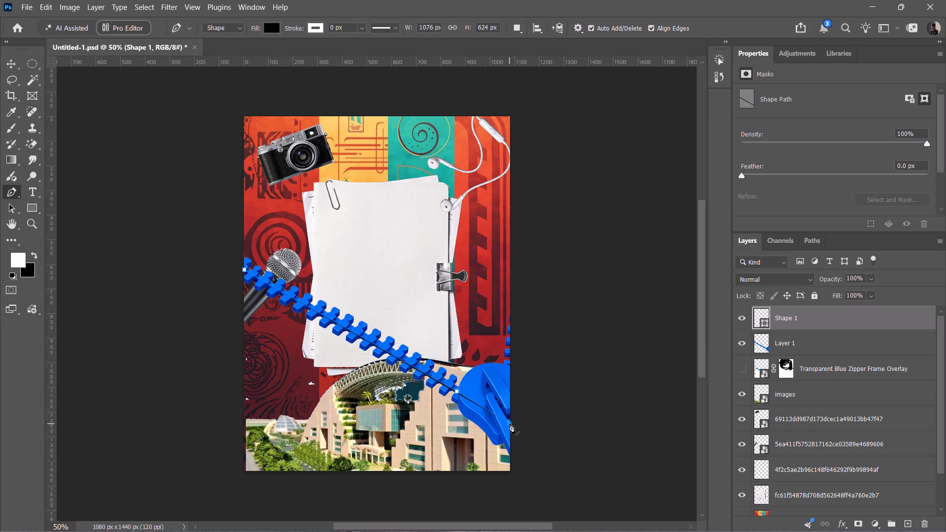
{"action": "left_click", "coordinate": [510, 471]}
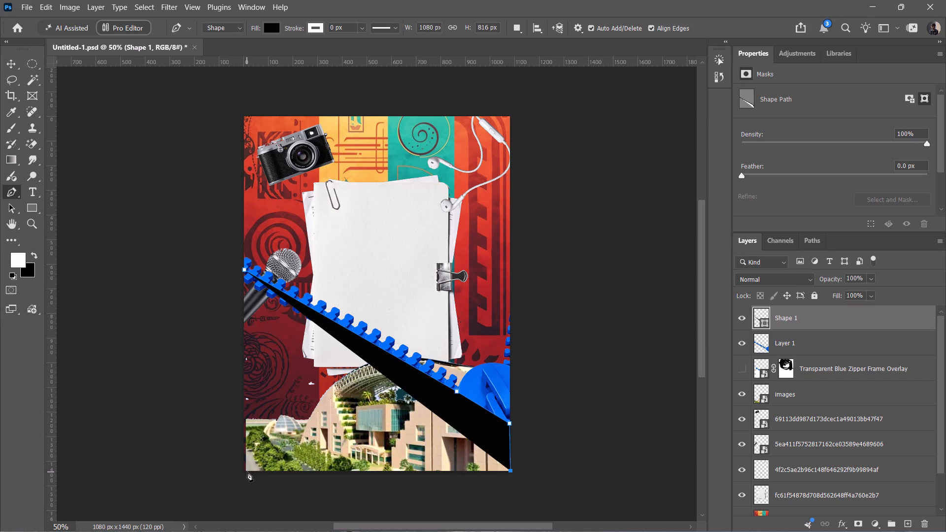
{"action": "left_click", "coordinate": [247, 472]}
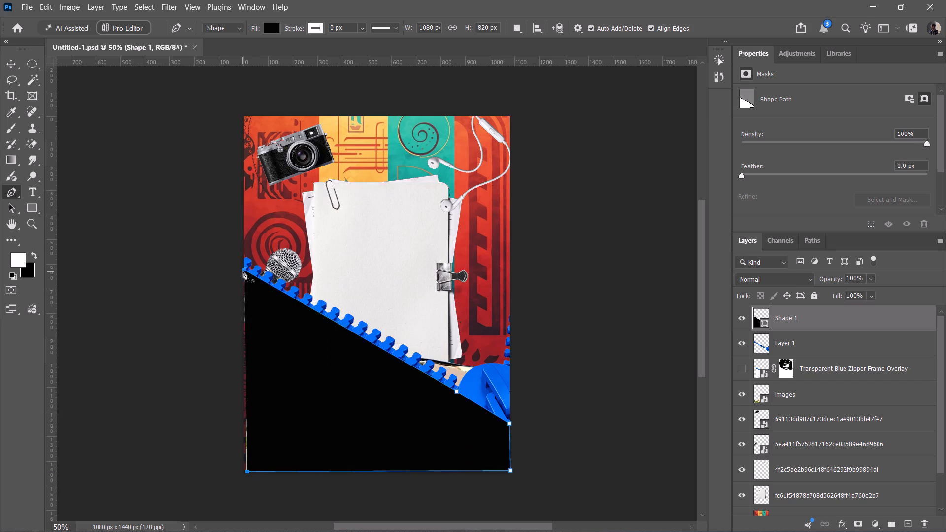
{"action": "left_click", "coordinate": [243, 271]}
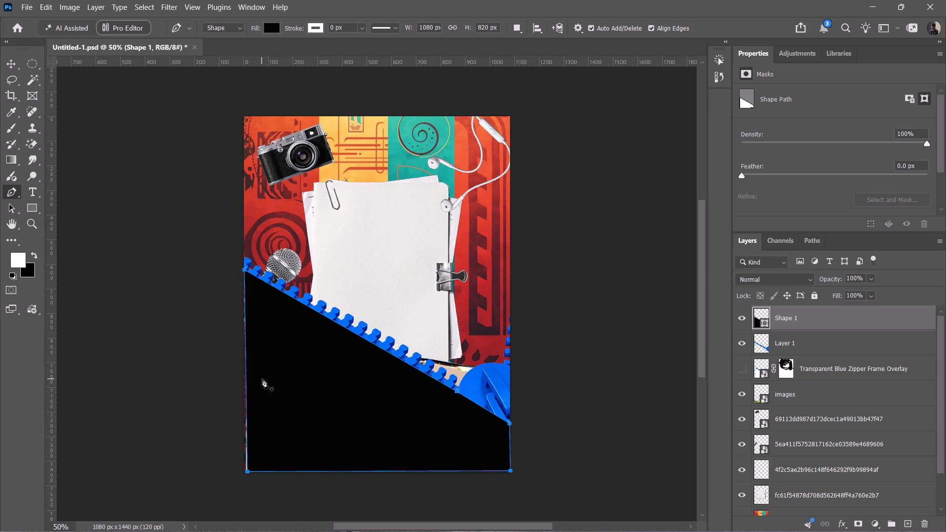
{"action": "key", "text": "Return"}
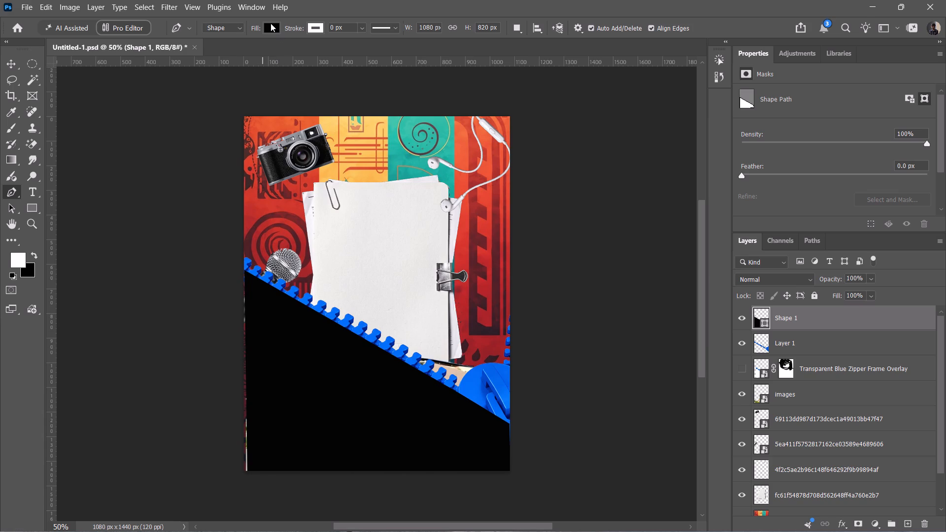
Set the fill colour of the new shape below the zipper to white (ffffff).
{"action": "left_click", "coordinate": [270, 23]}
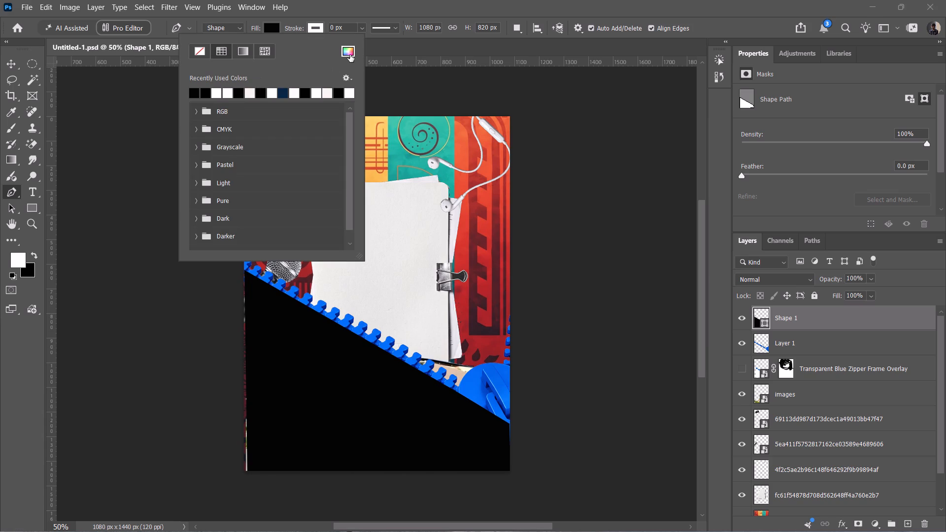
{"action": "left_click", "coordinate": [347, 53]}
{"action": "left_click_drag", "start_coordinate": [576, 93], "coordinate": [485, 22]}
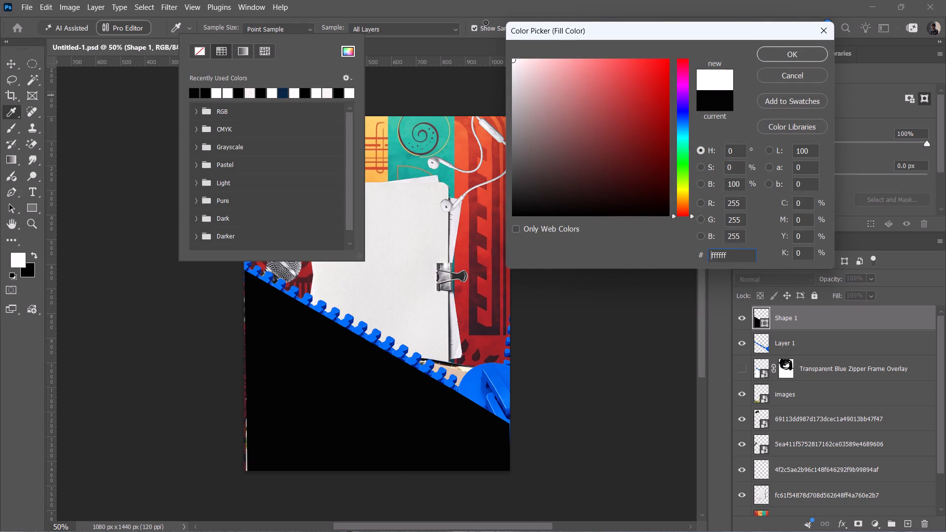
{"action": "left_click_drag", "start_coordinate": [485, 22], "coordinate": [485, 22]}
{"action": "left_click", "coordinate": [795, 50]}
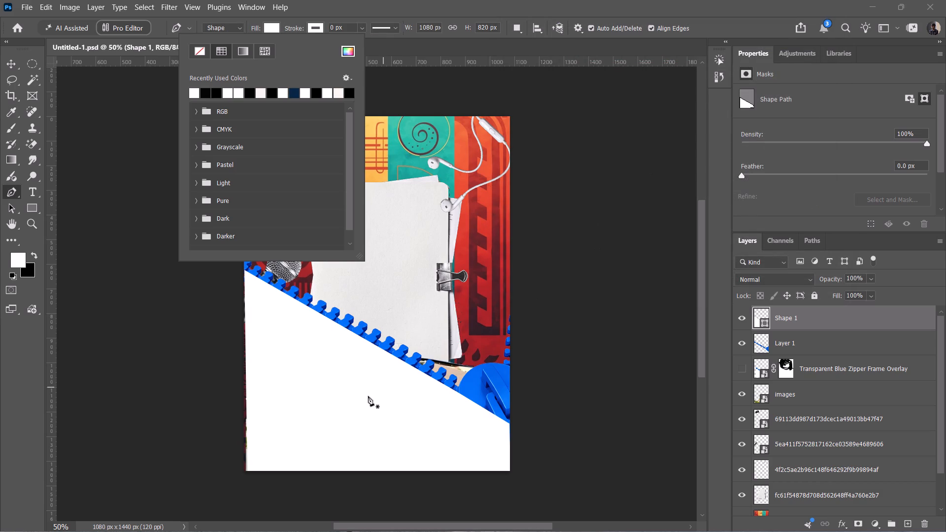
{"action": "left_click", "coordinate": [363, 397]}
{"action": "key", "text": "ctrl+z"}
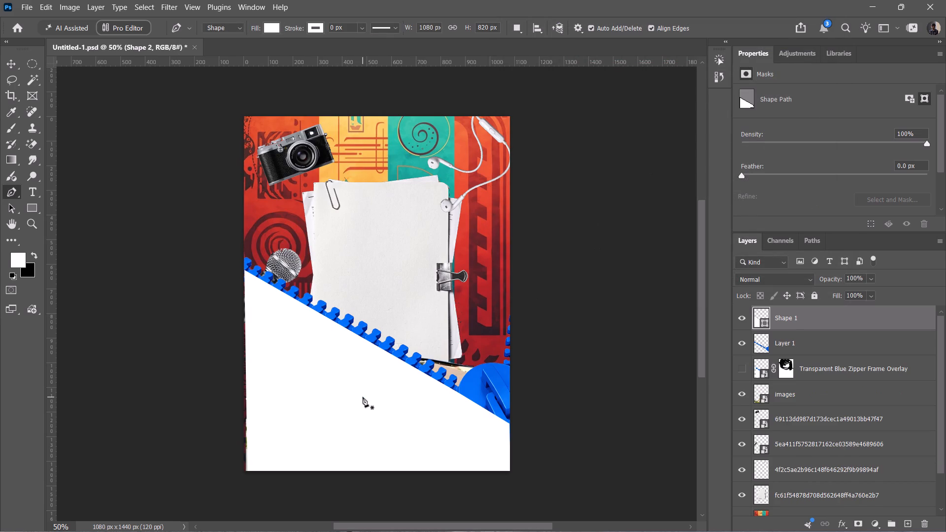
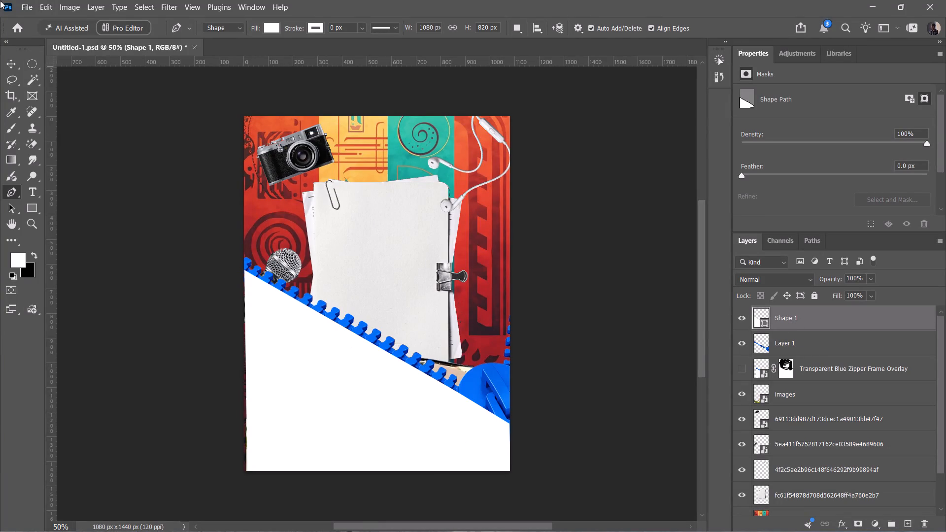
Reorder the layers so the blue zipper (Layer 1) sits above the white shape (Shape 1).
{"action": "left_click", "coordinate": [6, 62]}
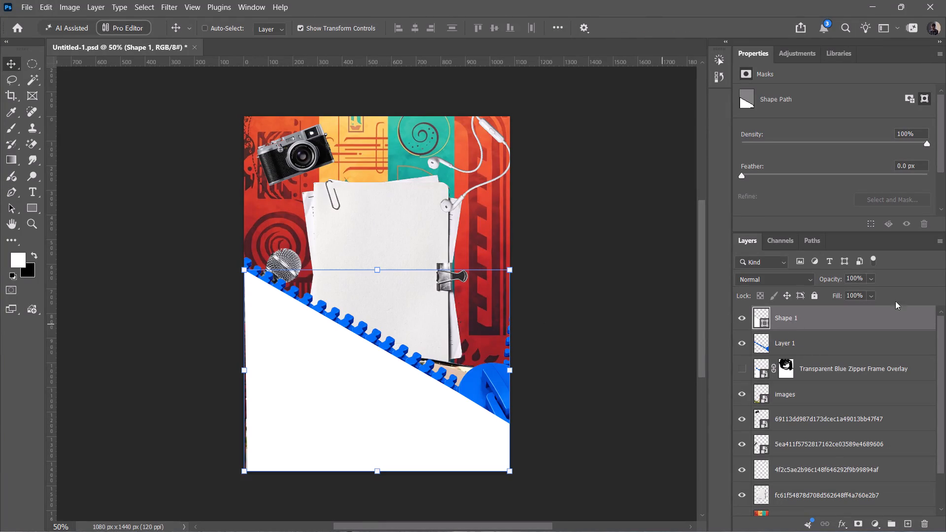
{"action": "left_click_drag", "start_coordinate": [840, 316], "coordinate": [838, 343]}
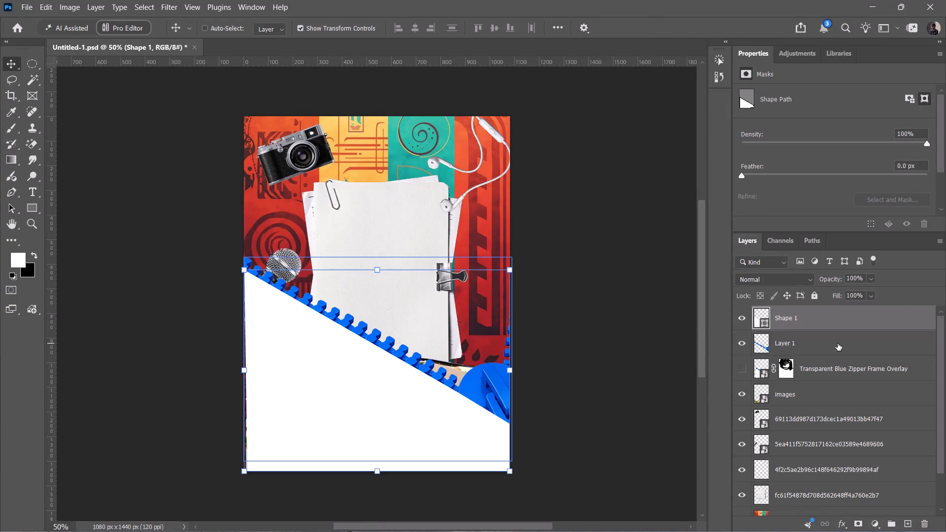
{"action": "left_click_drag", "start_coordinate": [838, 343], "coordinate": [834, 304]}
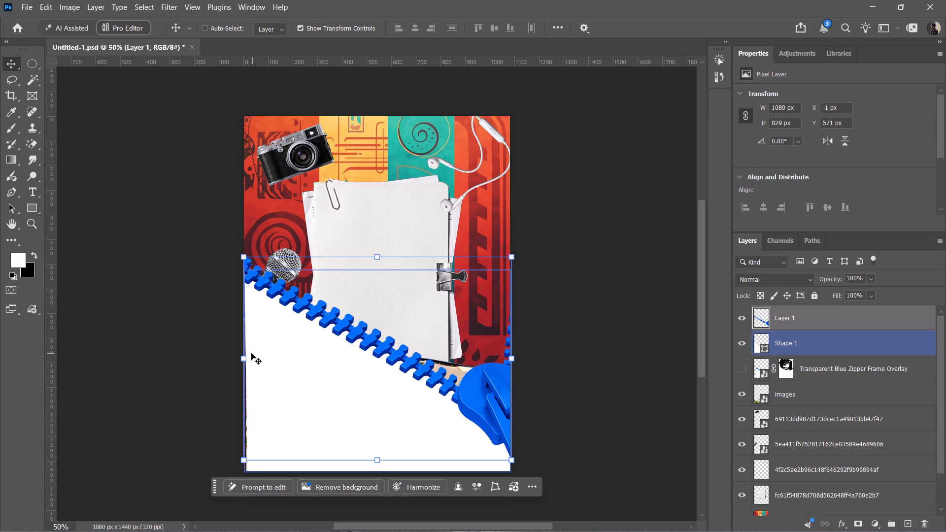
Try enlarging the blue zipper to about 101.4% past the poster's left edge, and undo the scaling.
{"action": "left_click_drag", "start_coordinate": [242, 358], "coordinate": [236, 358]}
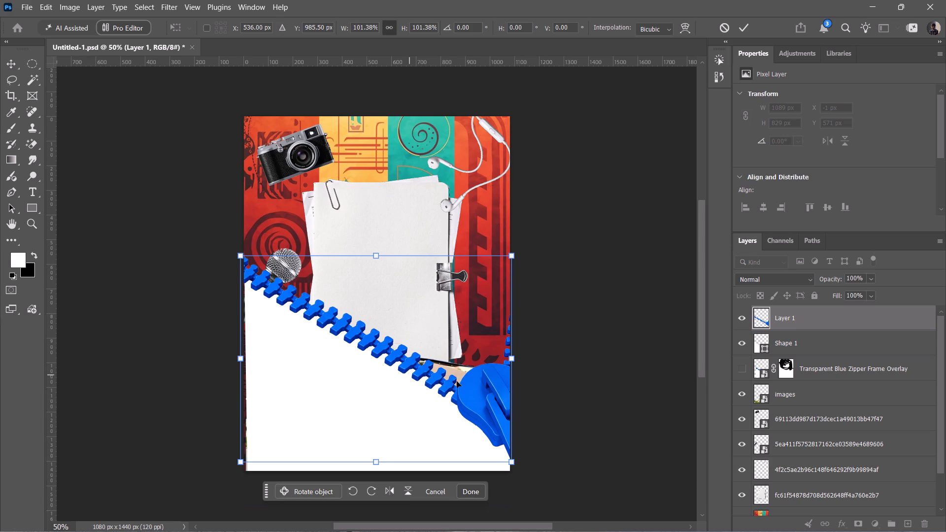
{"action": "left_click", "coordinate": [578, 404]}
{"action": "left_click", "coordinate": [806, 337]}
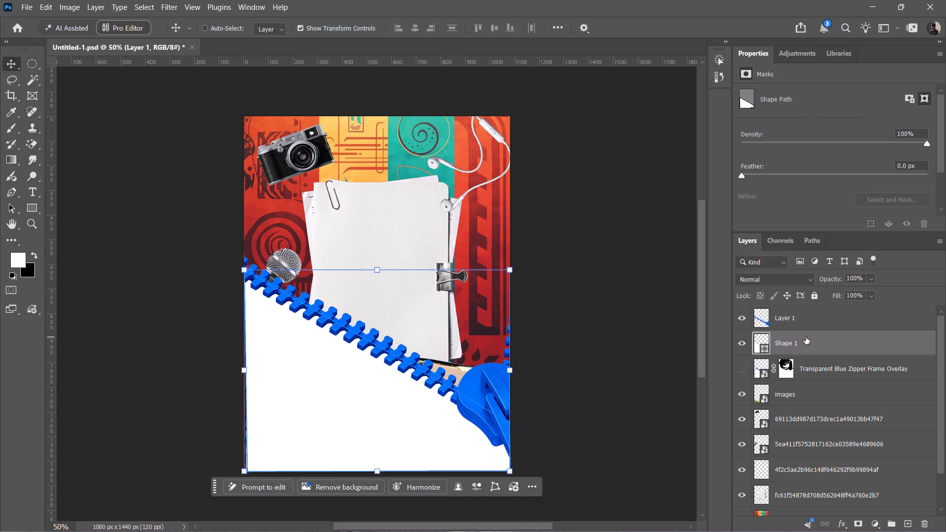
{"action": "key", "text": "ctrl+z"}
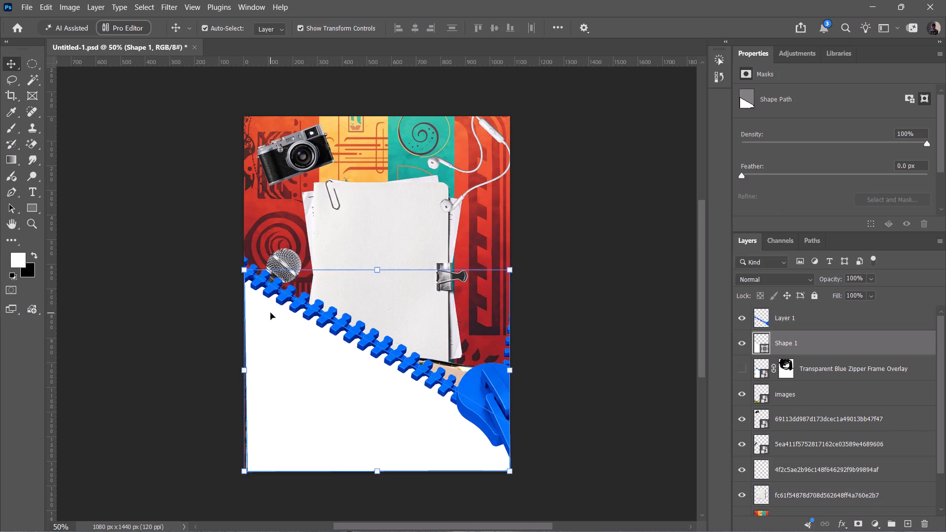
Scale the white shape below the zipper to about 104.4%, extending it past the poster's left edge.
{"action": "left_click_drag", "start_coordinate": [243, 371], "coordinate": [233, 371]}
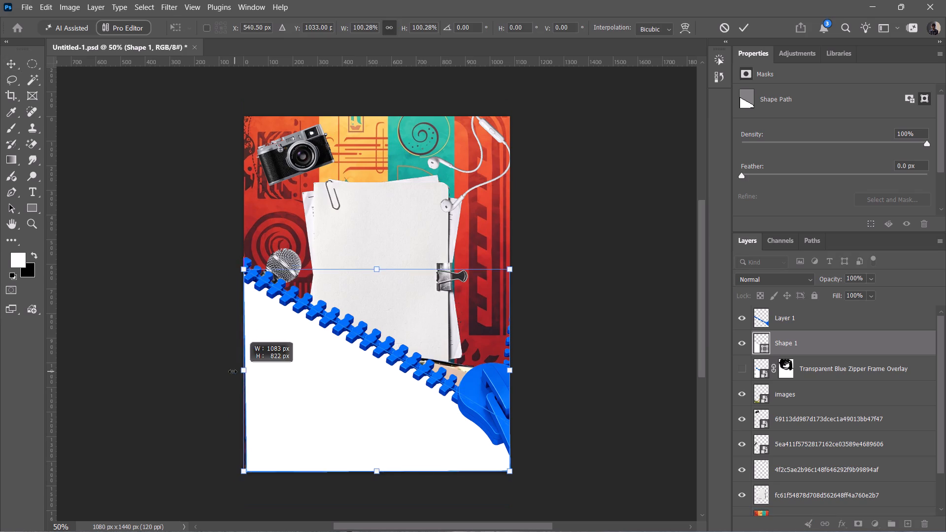
{"action": "left_click_drag", "start_coordinate": [233, 371], "coordinate": [231, 371]}
{"action": "left_click", "coordinate": [578, 367]}
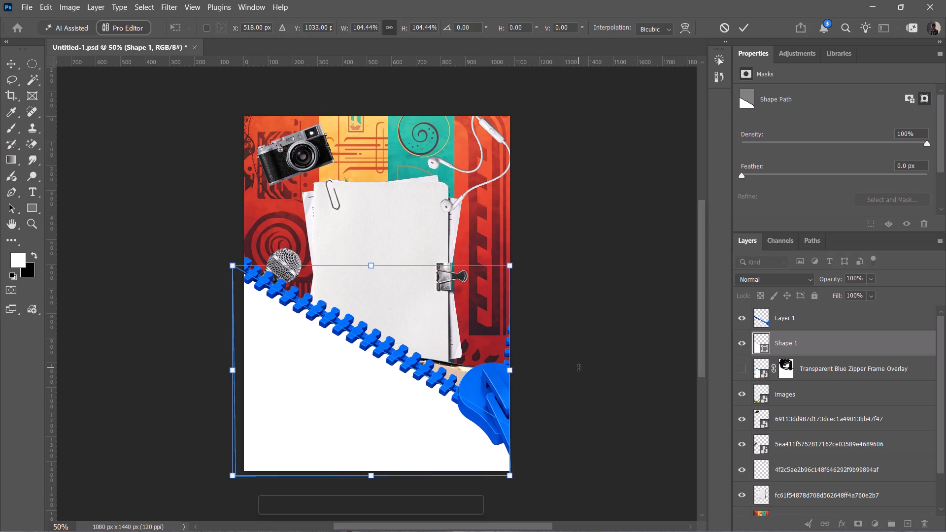
{"action": "key", "text": "Return"}
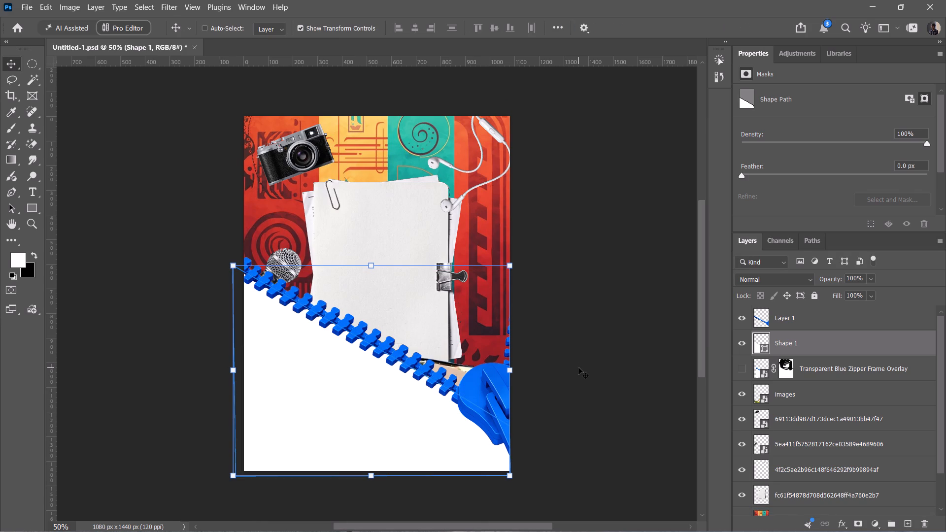
{"action": "left_click", "coordinate": [125, 133]}
Nudge the stack of papers slightly upward on the poster.
{"action": "left_click", "coordinate": [365, 204]}
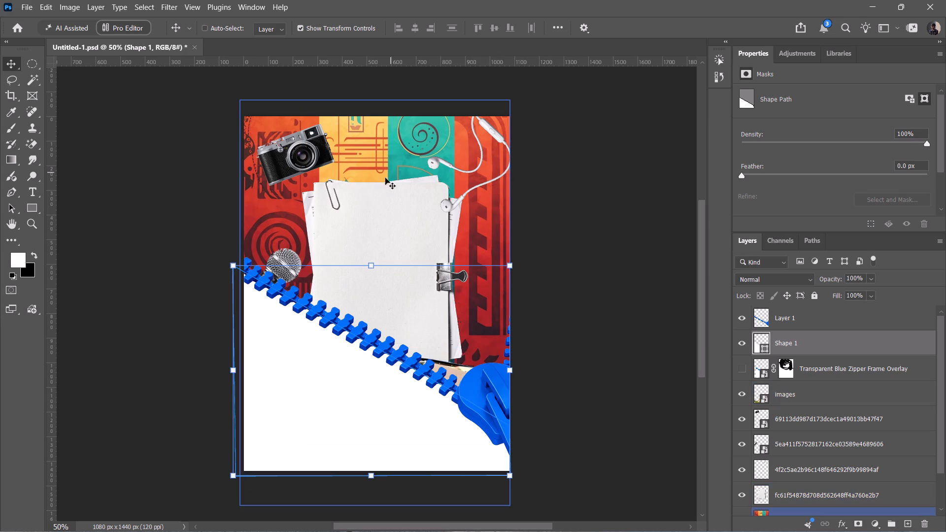
{"action": "left_click", "coordinate": [374, 194]}
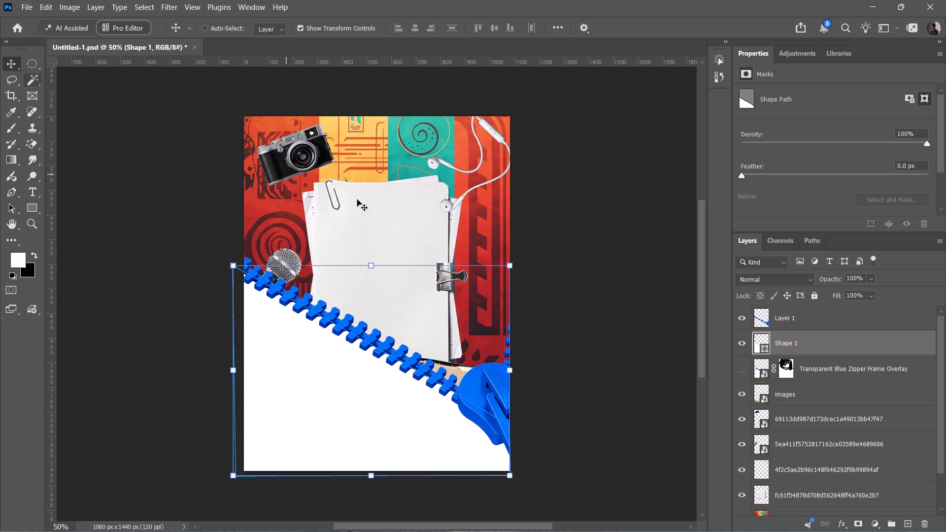
Select the earphones layer and enable Auto-Select for the Move tool.
{"action": "left_click", "coordinate": [367, 205]}
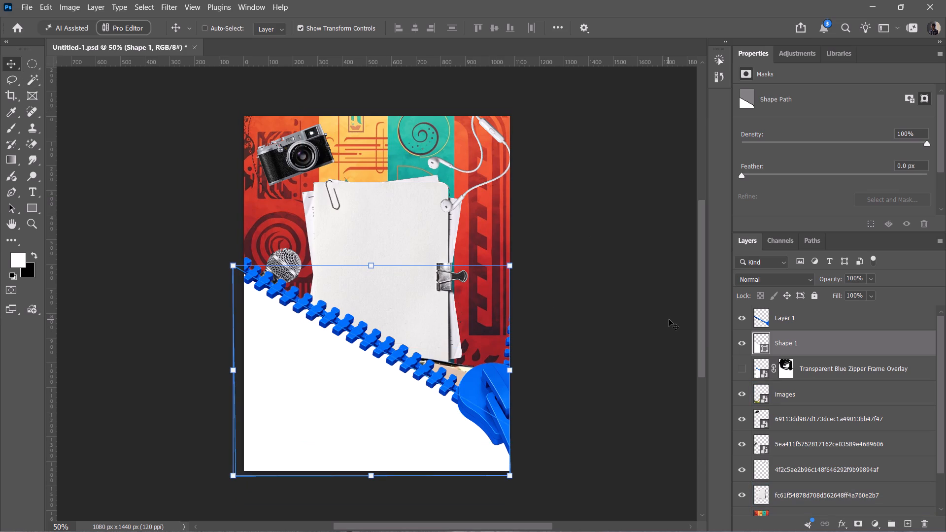
{"action": "left_click", "coordinate": [669, 319]}
{"action": "scroll", "coordinate": [780, 451], "scroll_direction": "down", "scroll_amount": 1}
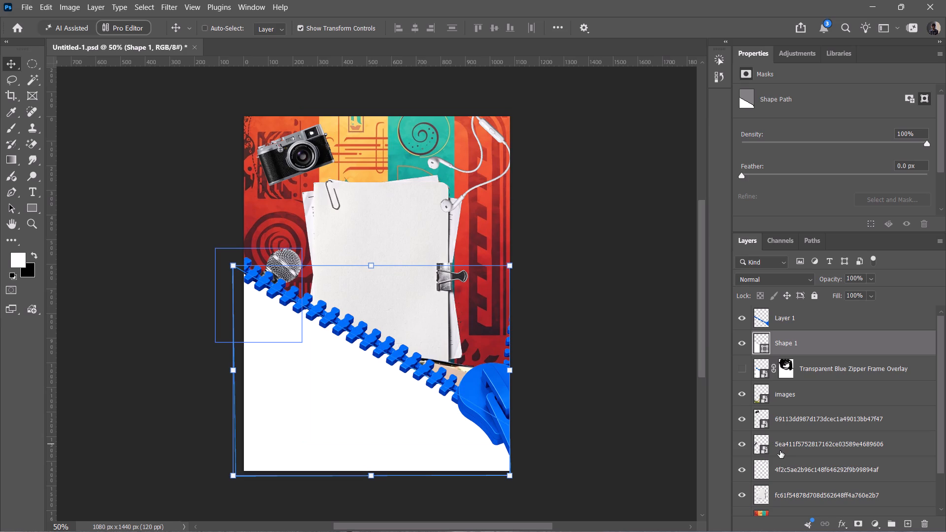
{"action": "scroll", "coordinate": [780, 451], "scroll_direction": "down", "scroll_amount": 1}
{"action": "left_click", "coordinate": [818, 472]}
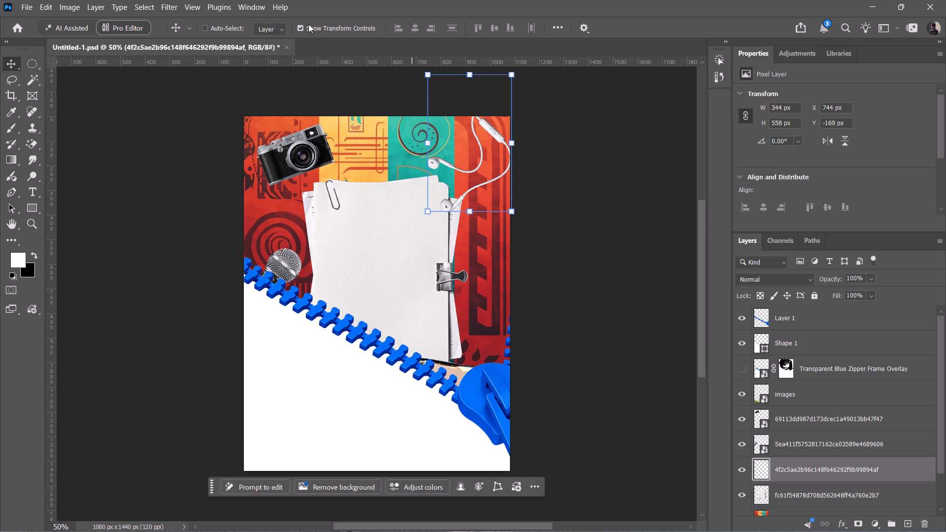
{"action": "left_click", "coordinate": [207, 23]}
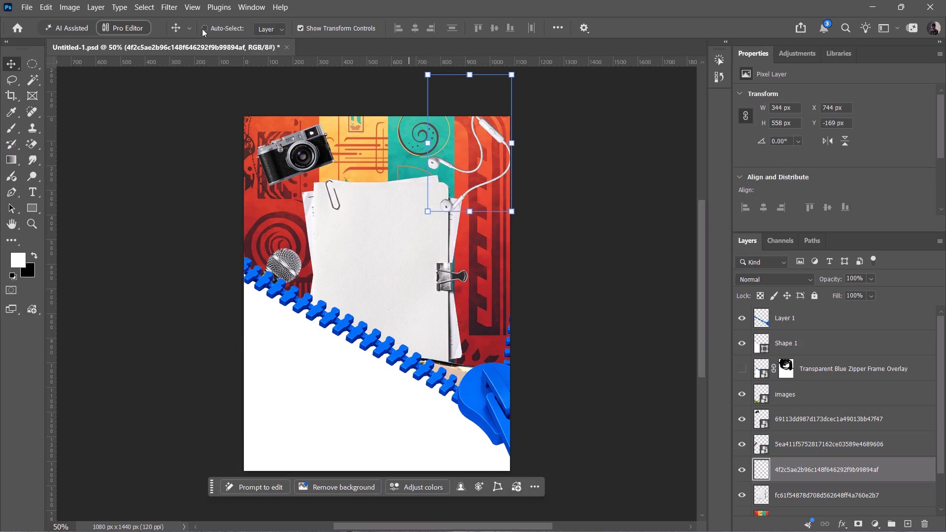
{"action": "left_click", "coordinate": [200, 30]}
{"action": "left_click", "coordinate": [203, 30]}
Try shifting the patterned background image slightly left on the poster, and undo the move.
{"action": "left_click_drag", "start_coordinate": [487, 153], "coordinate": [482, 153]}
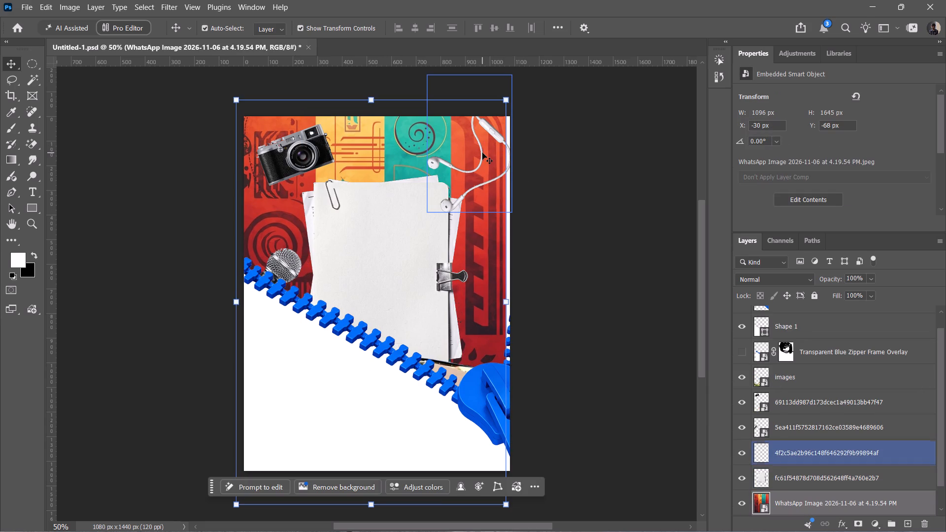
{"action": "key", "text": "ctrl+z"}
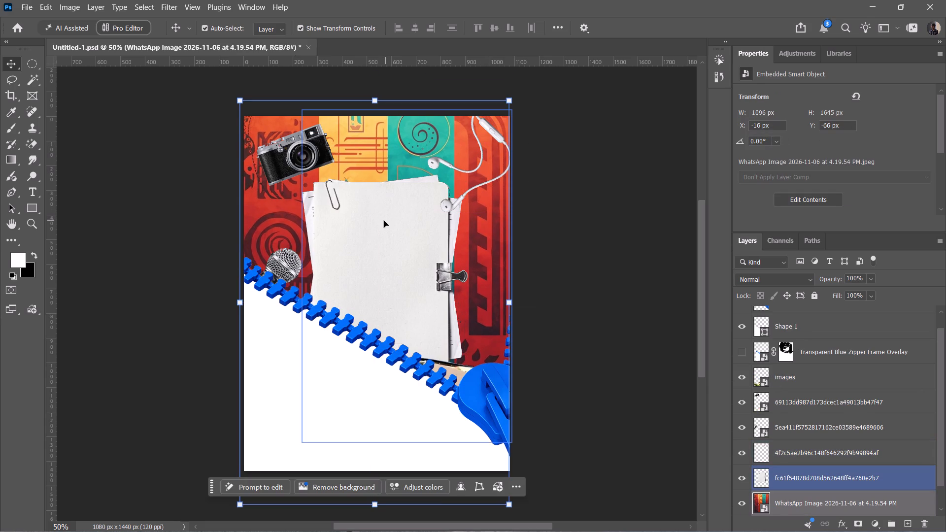
Nudge the stack of papers upward on the poster, to a Y position of about -44 px.
{"action": "left_click_drag", "start_coordinate": [384, 221], "coordinate": [384, 216]}
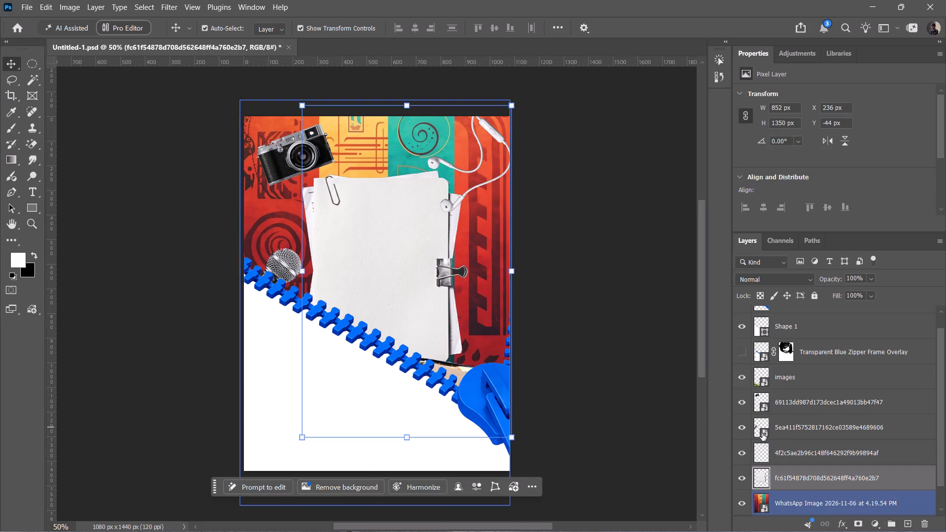
Reorder the layers so the building photo (images) sits at the top, above the blue zipper (Layer 1).
{"action": "scroll", "coordinate": [787, 436], "scroll_direction": "down", "scroll_amount": 2}
{"action": "scroll", "coordinate": [797, 467], "scroll_direction": "up", "scroll_amount": 1}
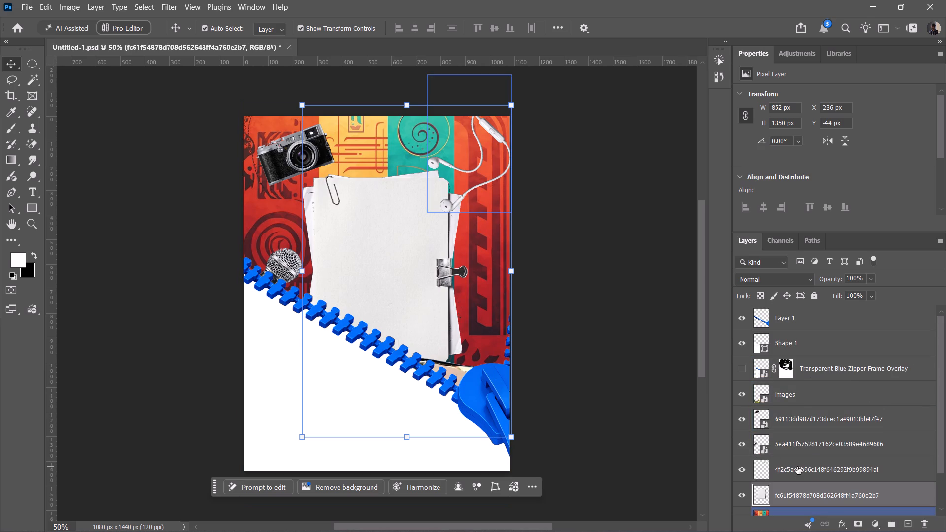
{"action": "scroll", "coordinate": [804, 408], "scroll_direction": "up", "scroll_amount": 1}
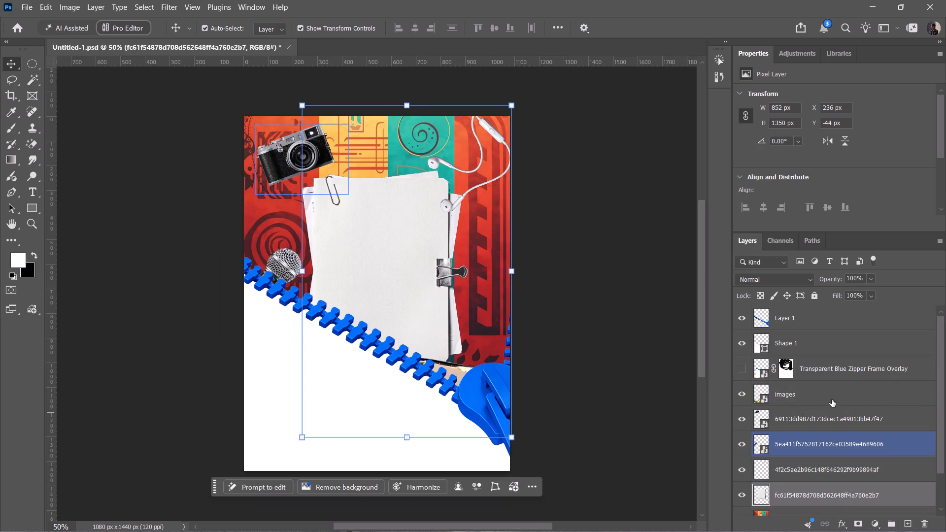
{"action": "left_click", "coordinate": [830, 397]}
{"action": "left_click_drag", "start_coordinate": [805, 392], "coordinate": [805, 312]}
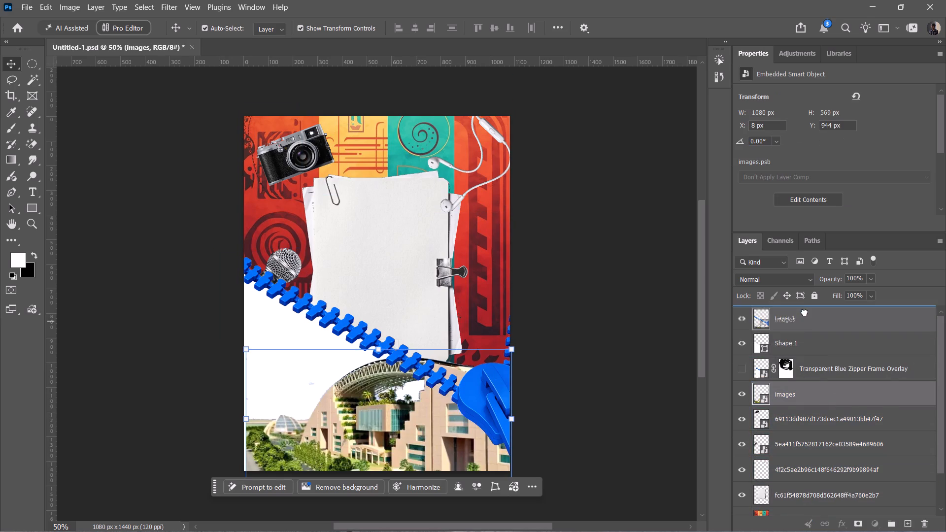
{"action": "left_click_drag", "start_coordinate": [805, 312], "coordinate": [805, 310]}
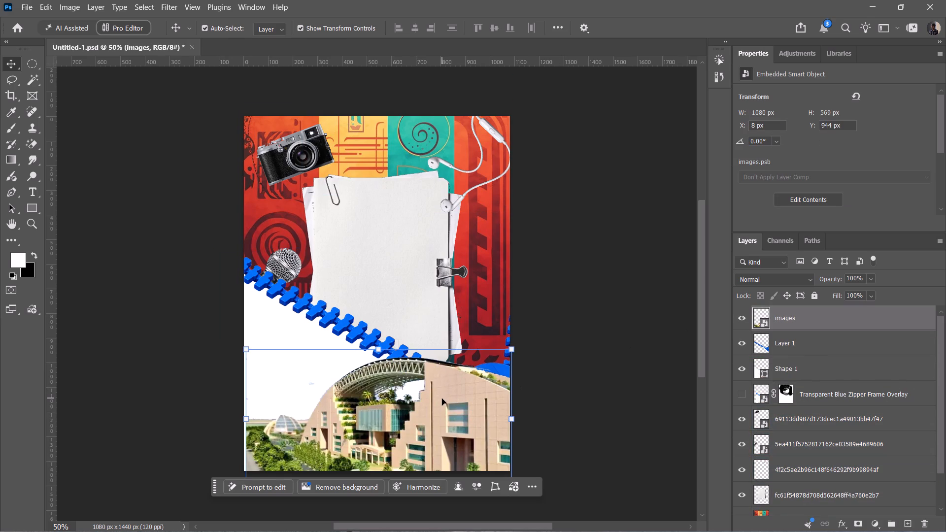
Shift the building photo about 244 px to the left along the poster's lower edge, keeping its height.
{"action": "left_click_drag", "start_coordinate": [442, 399], "coordinate": [386, 404]}
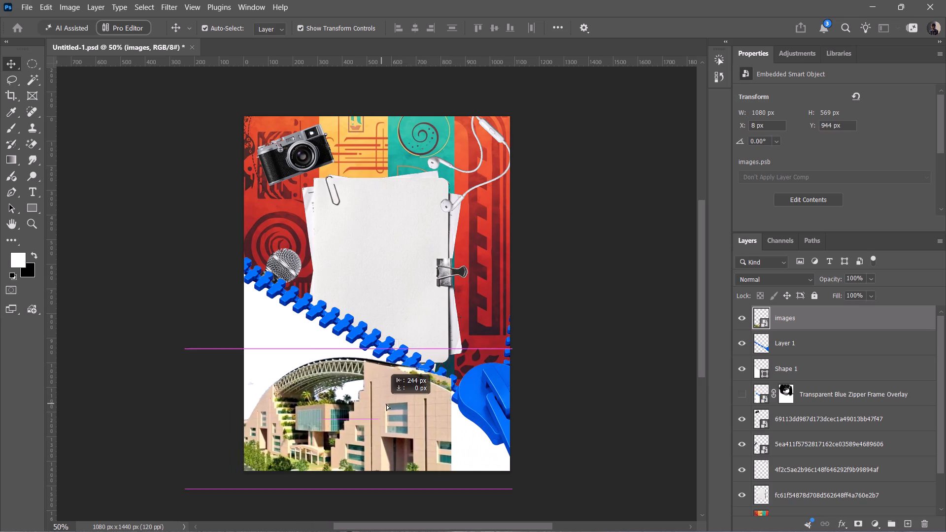
Move the building image to the poster's bottom and enlarge it to about 102.2% so it spans the full width.
{"action": "left_click_drag", "start_coordinate": [386, 404], "coordinate": [452, 412]}
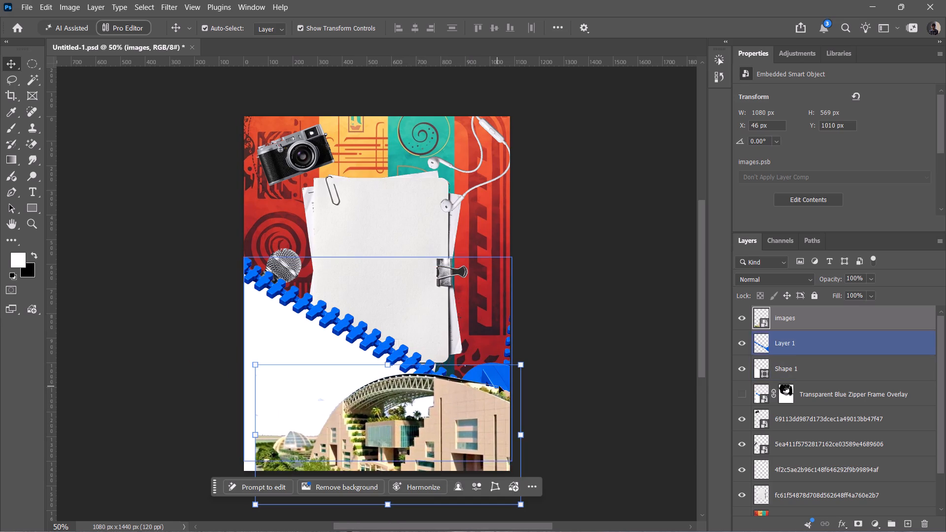
{"action": "left_click_drag", "start_coordinate": [405, 424], "coordinate": [403, 424]}
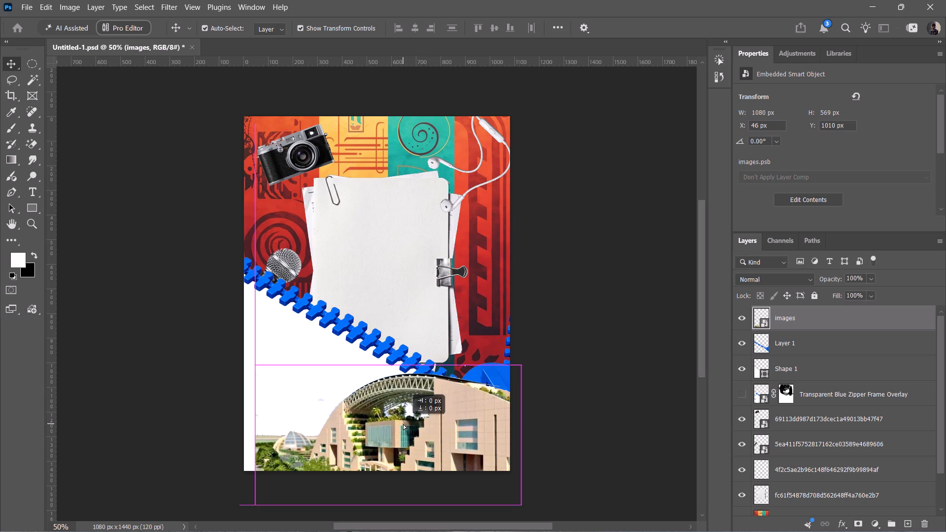
{"action": "left_click_drag", "start_coordinate": [403, 424], "coordinate": [397, 424]}
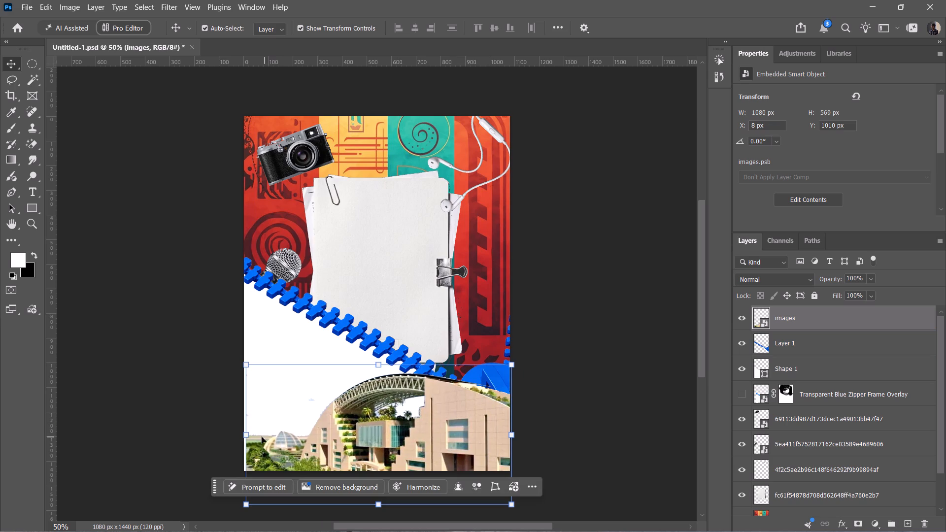
{"action": "left_click_drag", "start_coordinate": [249, 435], "coordinate": [245, 435]}
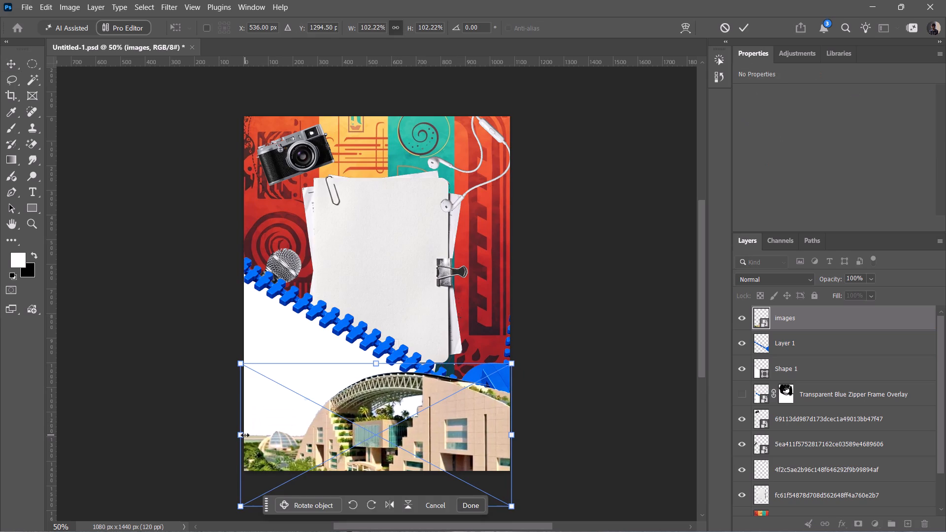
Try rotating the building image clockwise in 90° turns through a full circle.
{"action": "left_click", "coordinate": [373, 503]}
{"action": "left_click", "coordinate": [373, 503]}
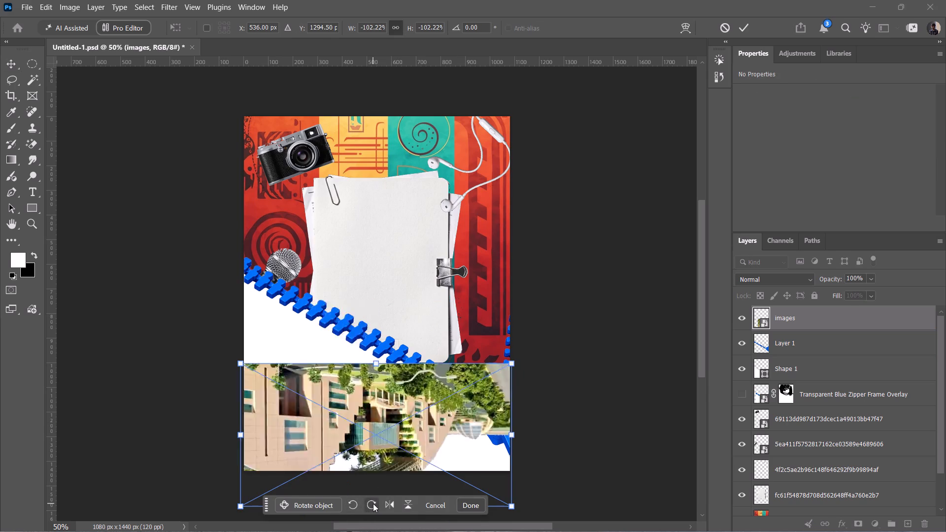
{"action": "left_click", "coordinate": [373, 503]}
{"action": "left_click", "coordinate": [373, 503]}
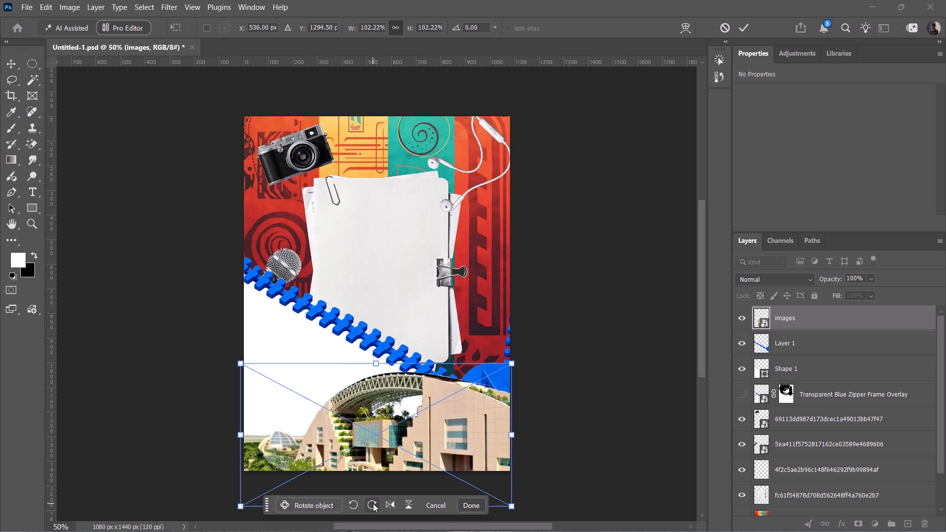
Flip the building image horizontally and apply the transformation.
{"action": "left_click", "coordinate": [395, 507]}
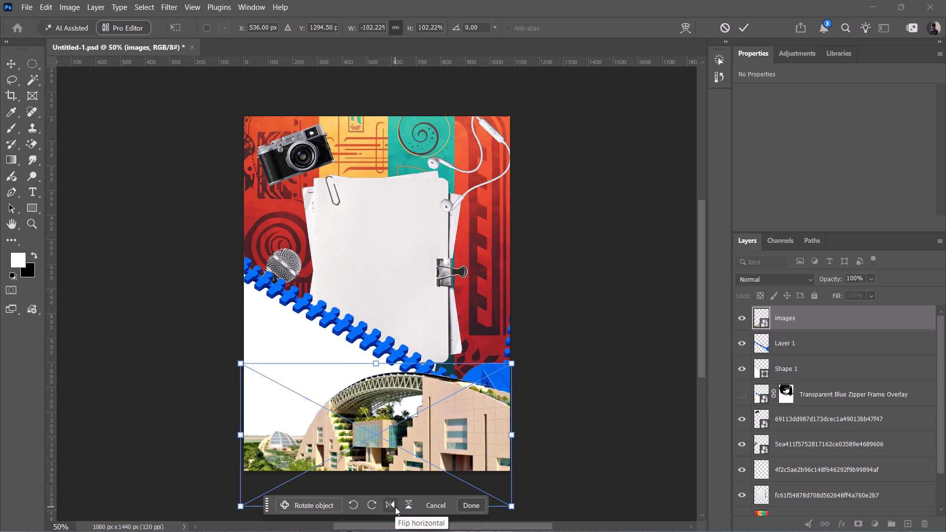
{"action": "left_click", "coordinate": [547, 460]}
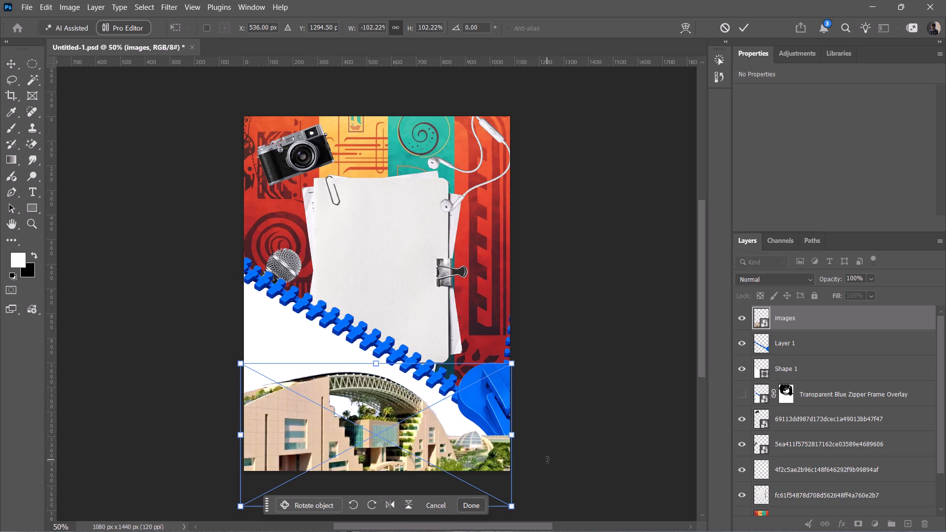
{"action": "key", "text": "Return"}
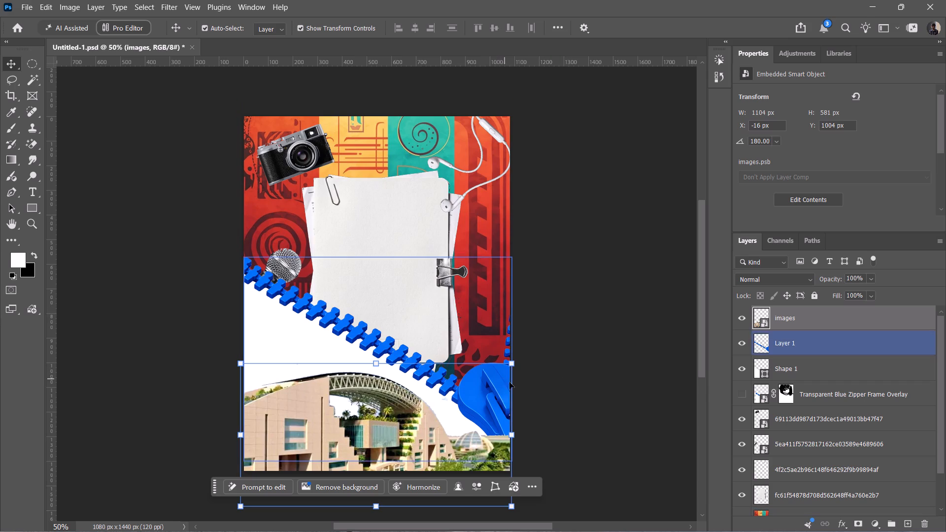
Move the blue zipper layer above the building image layer so the zipper overlaps the building.
{"action": "left_click", "coordinate": [490, 405]}
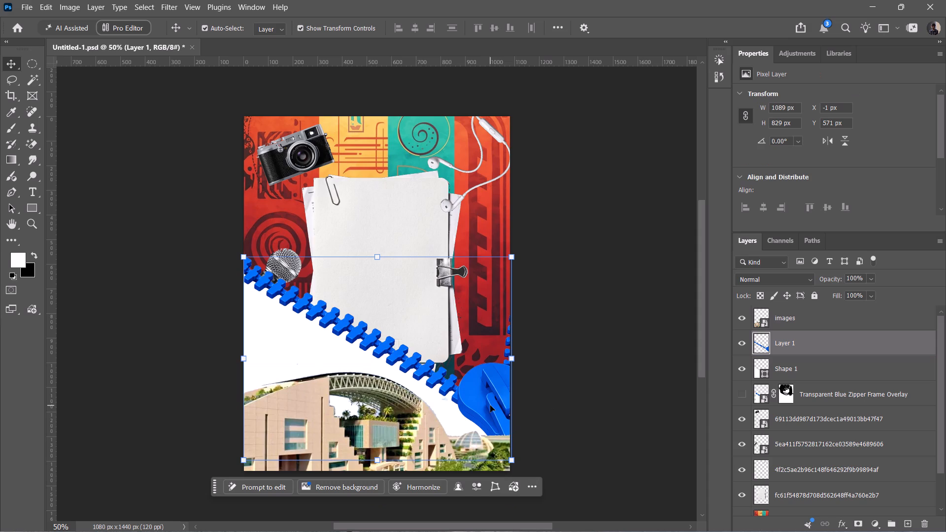
{"action": "left_click_drag", "start_coordinate": [797, 341], "coordinate": [796, 316]}
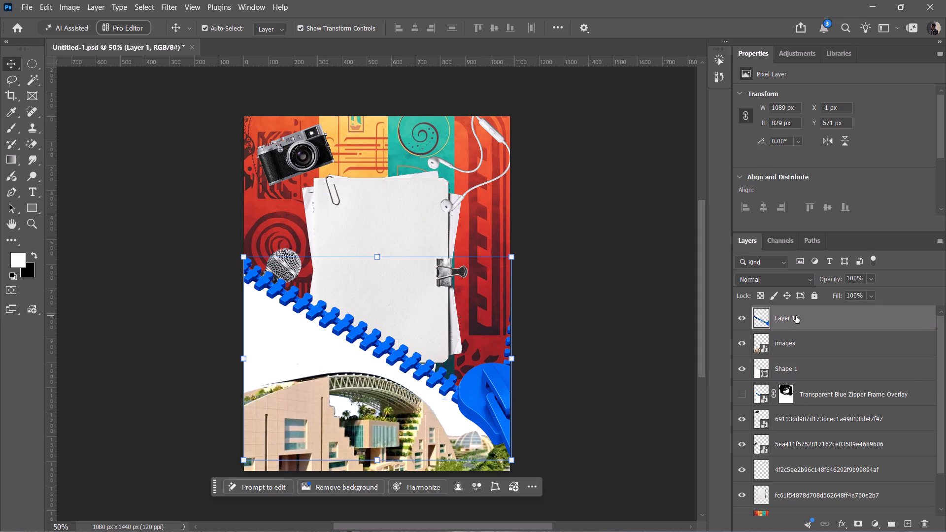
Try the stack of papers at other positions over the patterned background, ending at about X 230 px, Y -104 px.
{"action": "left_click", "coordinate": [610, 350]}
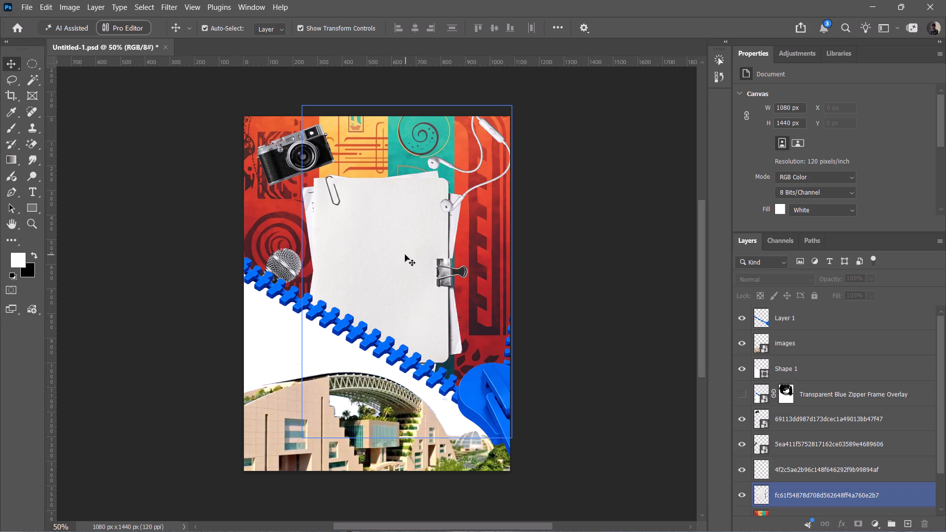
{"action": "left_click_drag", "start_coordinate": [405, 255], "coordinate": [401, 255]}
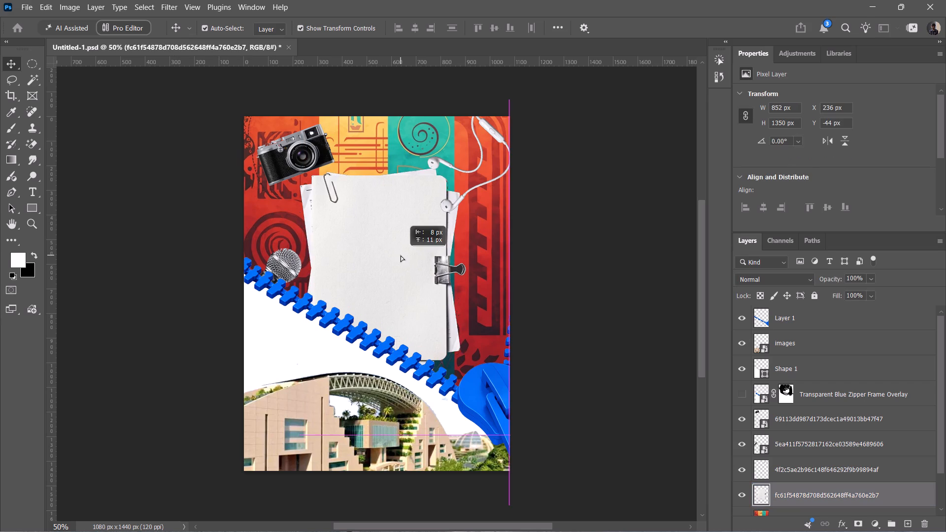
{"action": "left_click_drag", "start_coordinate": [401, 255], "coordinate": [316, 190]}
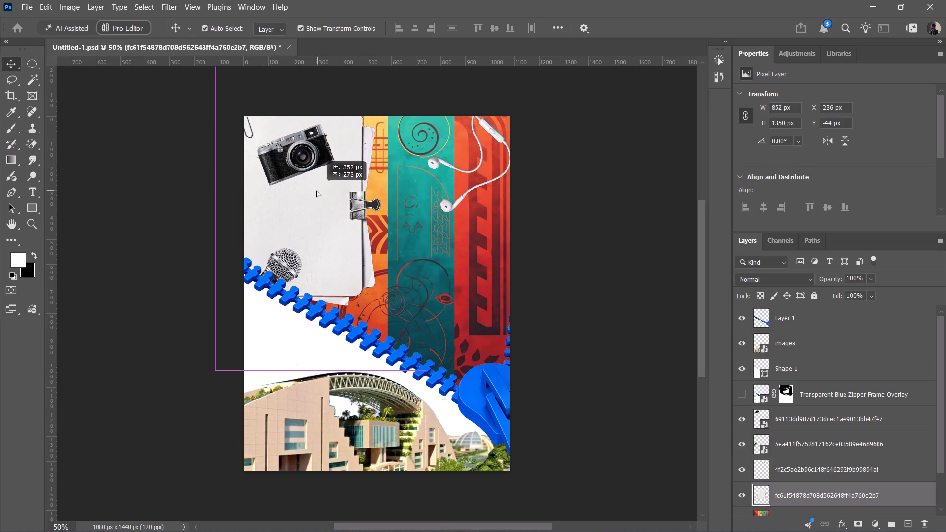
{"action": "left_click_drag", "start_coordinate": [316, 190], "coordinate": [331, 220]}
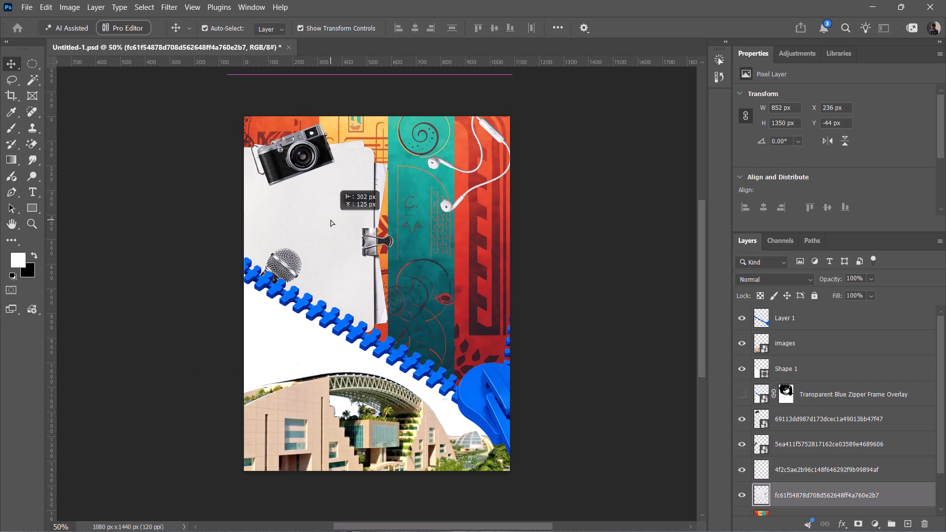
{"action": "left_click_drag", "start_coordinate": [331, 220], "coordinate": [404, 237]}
Delete the patterned WhatsApp Image layer that sits just above the Background layer.
{"action": "scroll", "coordinate": [776, 370], "scroll_direction": "down", "scroll_amount": 4}
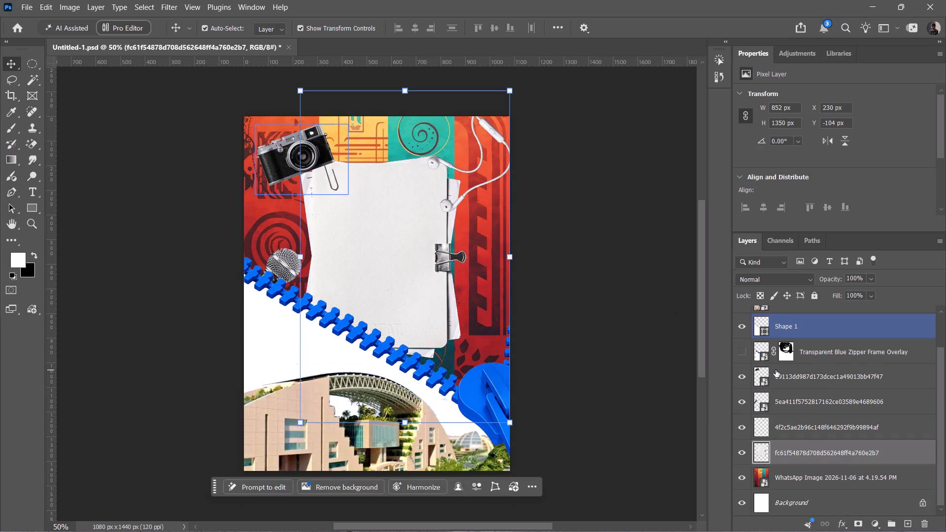
{"action": "left_click", "coordinate": [790, 489]}
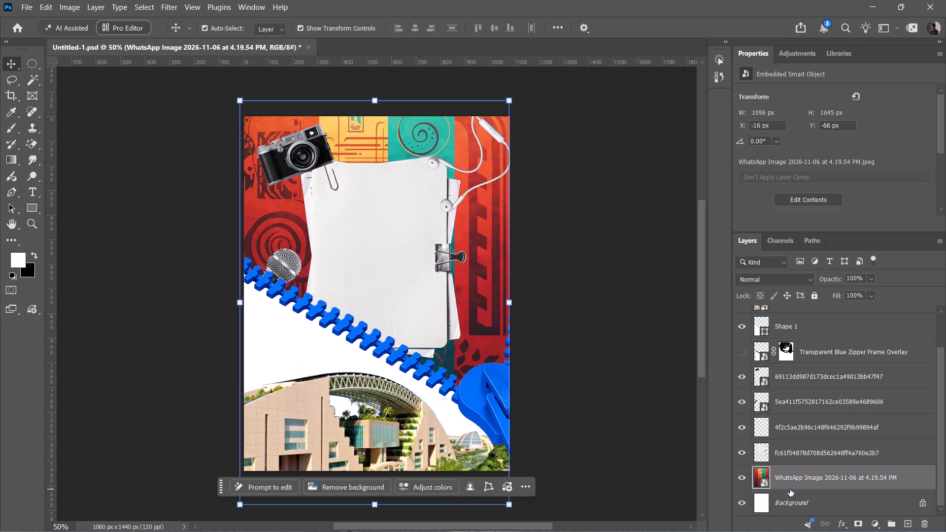
{"action": "key", "text": "Delete"}
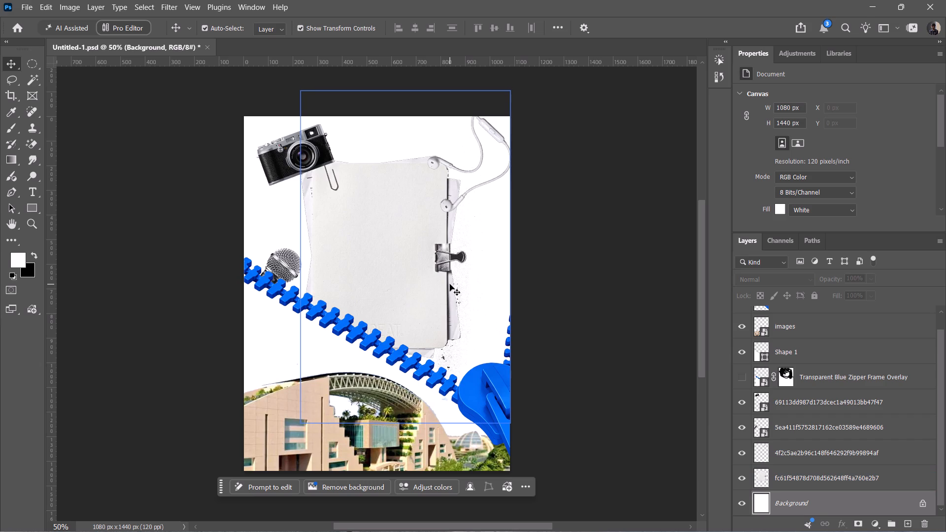
Move the stack of papers slightly down the poster, to about X 228 px, Y -70 px.
{"action": "left_click_drag", "start_coordinate": [412, 248], "coordinate": [405, 250]}
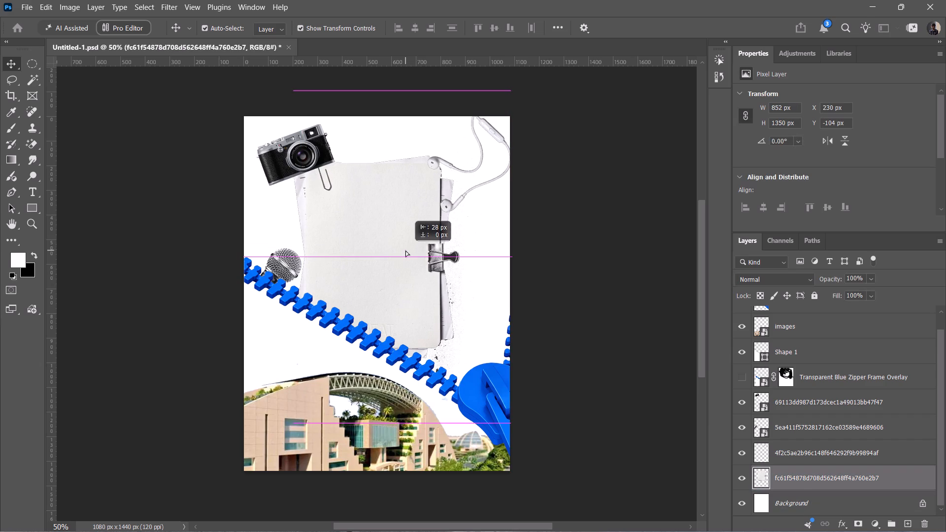
{"action": "left_click_drag", "start_coordinate": [405, 250], "coordinate": [409, 257]}
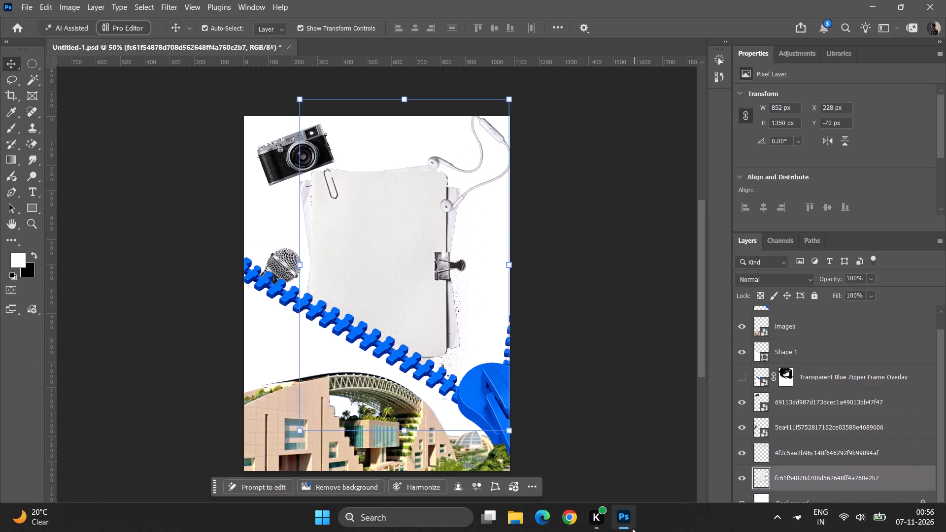
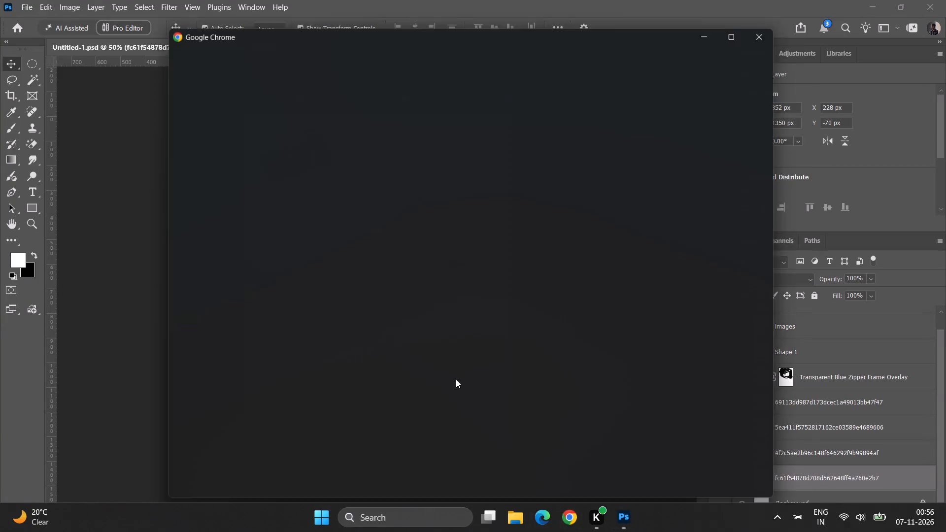
Switch to Google Chrome, search for pinterest and open the Pinterest home feed in a maximised window.
{"action": "left_click", "coordinate": [300, 357]}
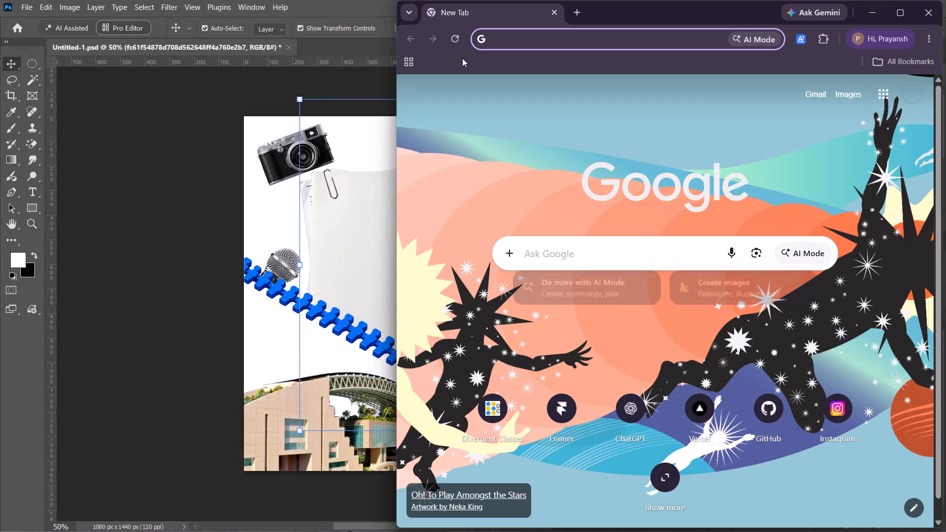
{"action": "left_click", "coordinate": [905, 14]}
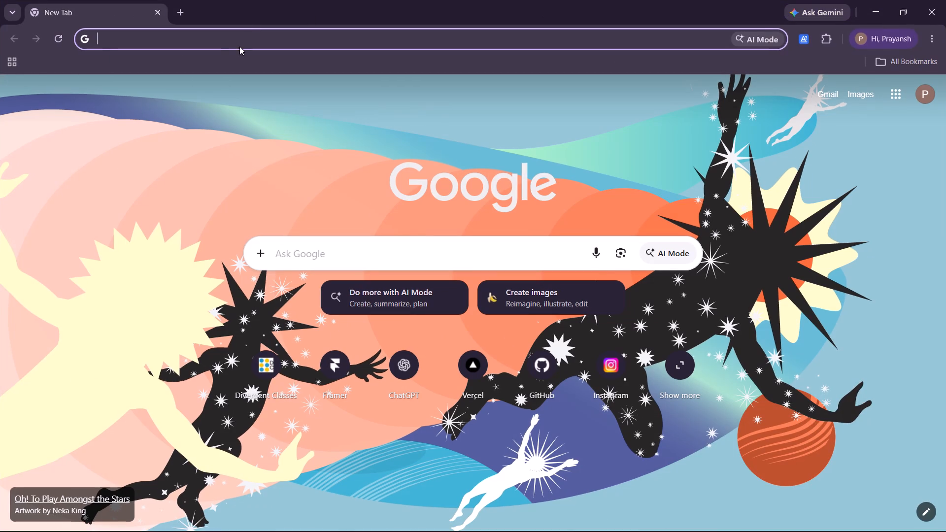
{"action": "left_click", "coordinate": [259, 47]}
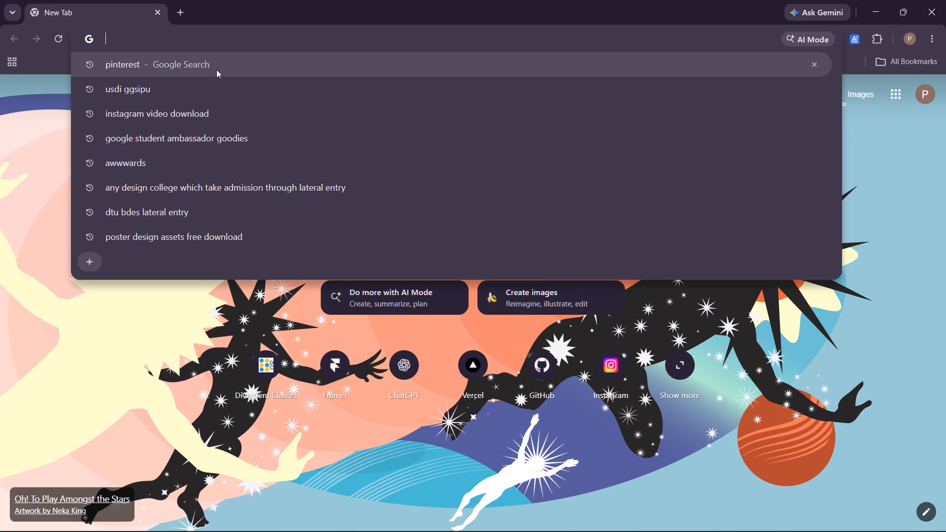
{"action": "left_click", "coordinate": [200, 73]}
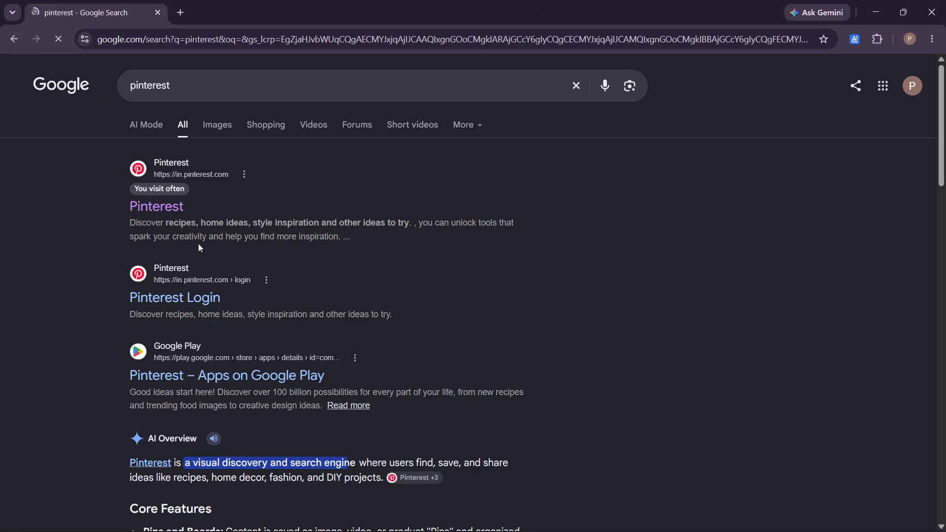
{"action": "left_click", "coordinate": [173, 213]}
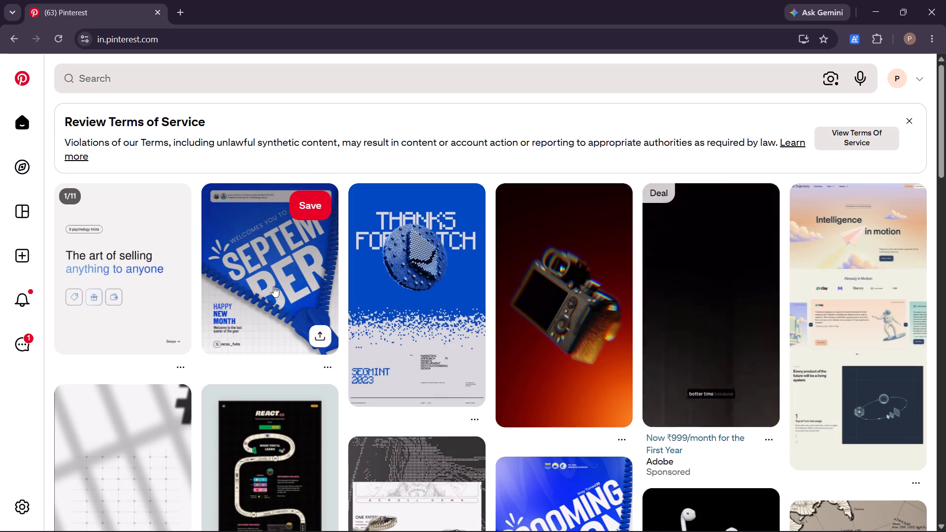
Open the blue zipper "September" flyer pin and examine its layout and the related poster designs.
{"action": "left_click", "coordinate": [265, 285]}
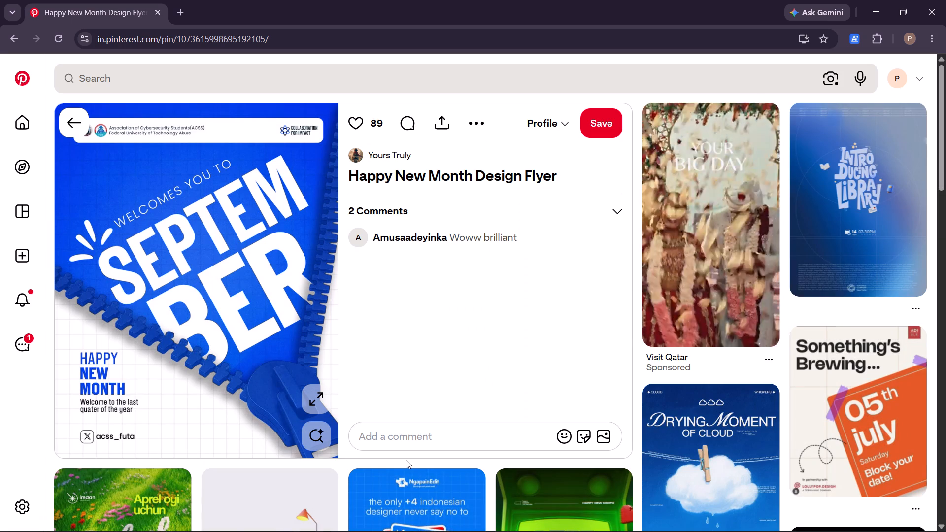
{"action": "scroll", "coordinate": [618, 479], "scroll_direction": "down", "scroll_amount": 2}
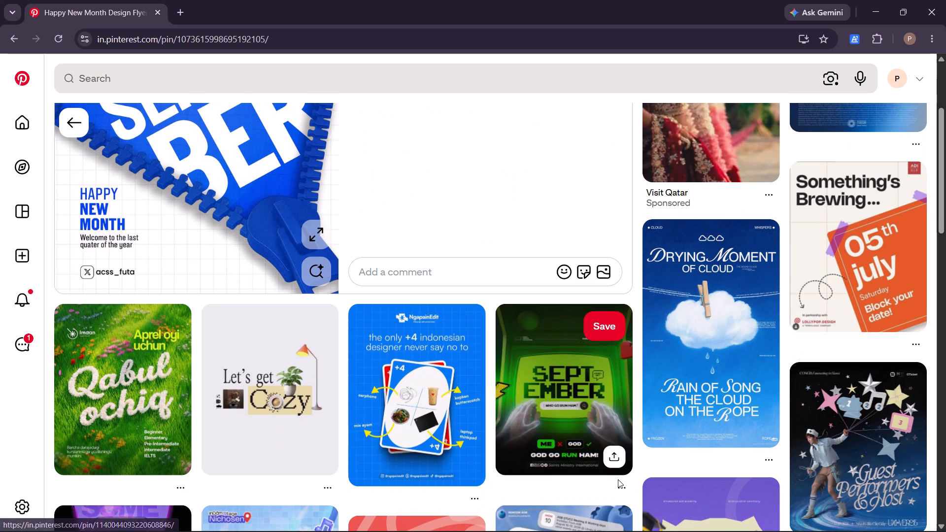
{"action": "scroll", "coordinate": [331, 395], "scroll_direction": "up", "scroll_amount": 3}
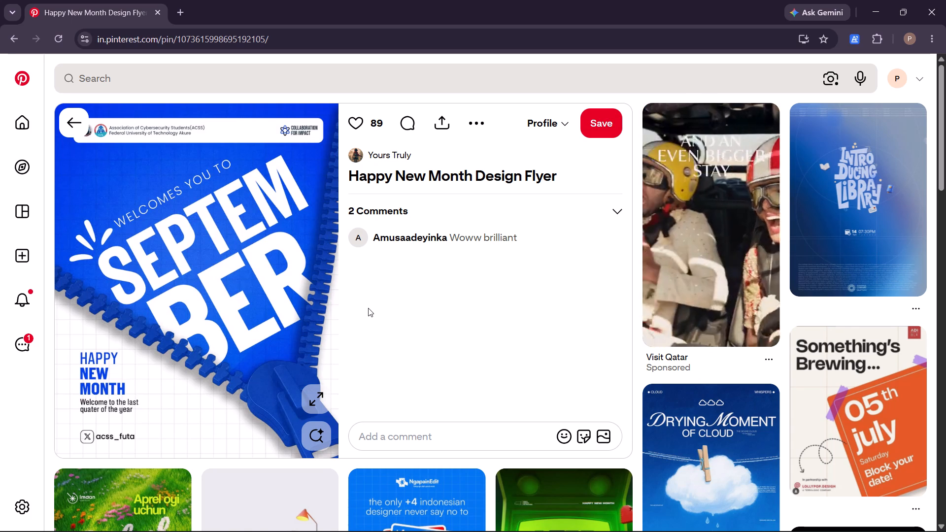
{"action": "scroll", "coordinate": [368, 308], "scroll_direction": "down", "scroll_amount": 3}
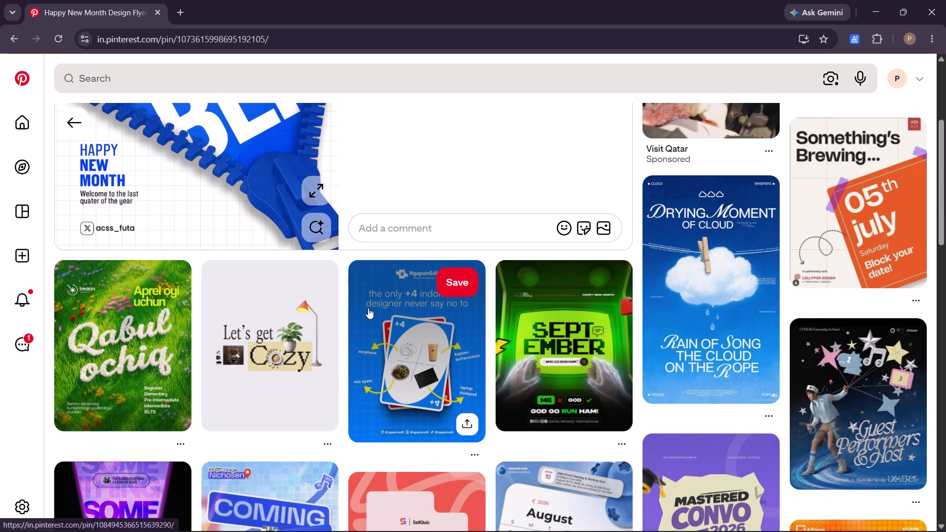
{"action": "scroll", "coordinate": [368, 308], "scroll_direction": "down", "scroll_amount": 1}
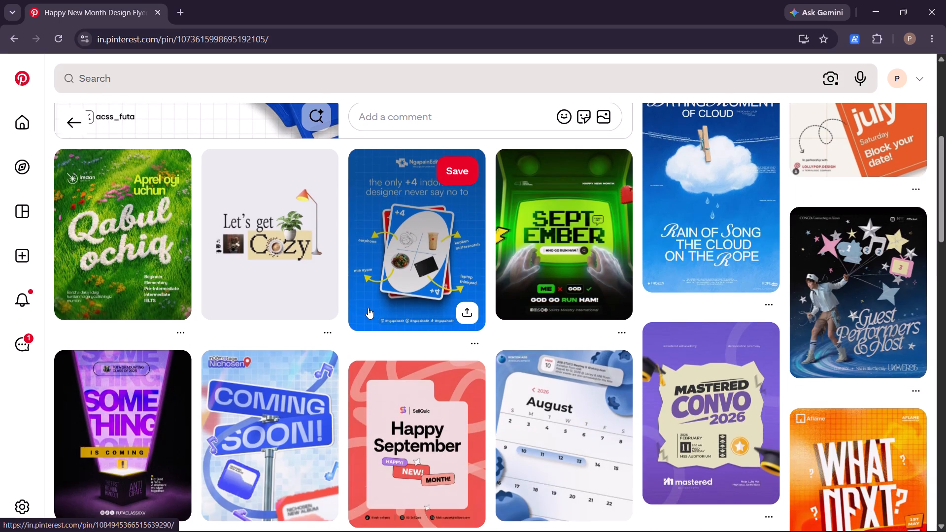
Open the "Coming Soon!" blue signpost poster pin and examine it and the similar designs for reference ideas.
{"action": "left_click", "coordinate": [292, 430]}
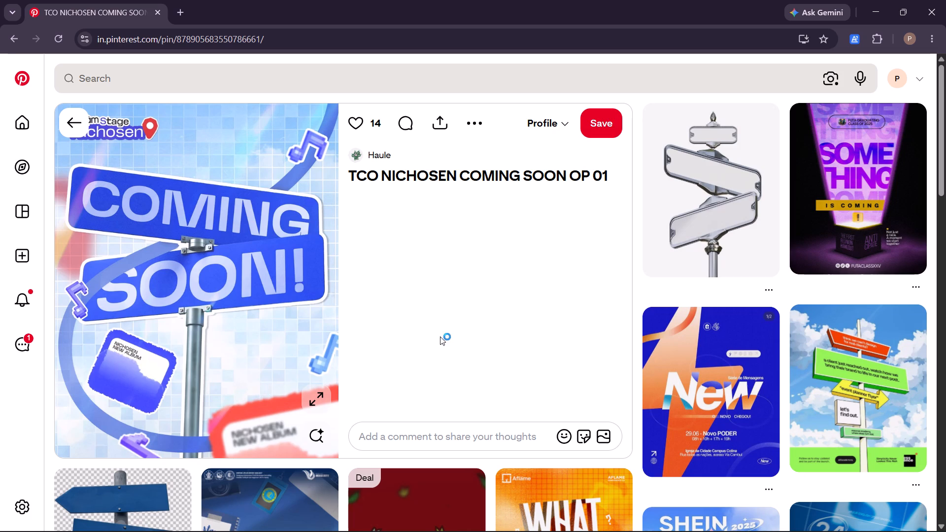
{"action": "scroll", "coordinate": [440, 336], "scroll_direction": "down", "scroll_amount": 1}
{"action": "scroll", "coordinate": [440, 336], "scroll_direction": "up", "scroll_amount": 2}
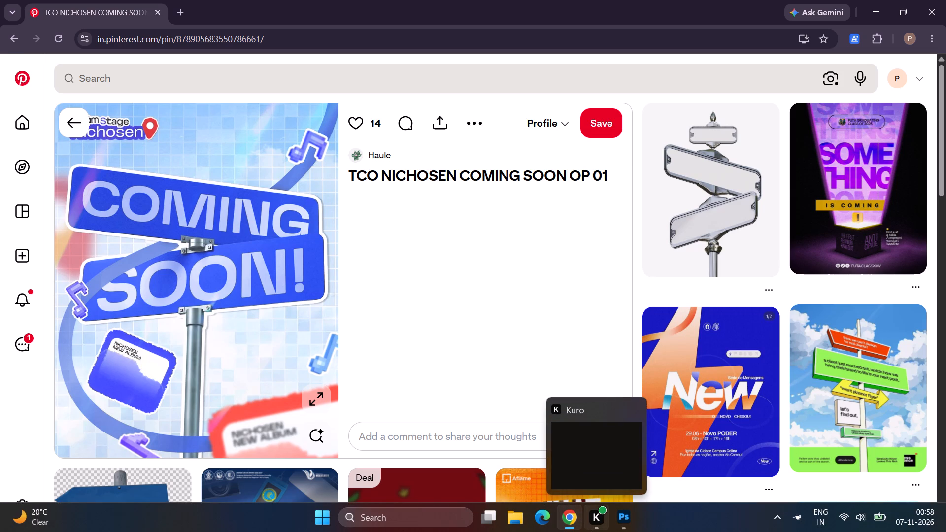
{"action": "scroll", "coordinate": [439, 411], "scroll_direction": "down", "scroll_amount": 4}
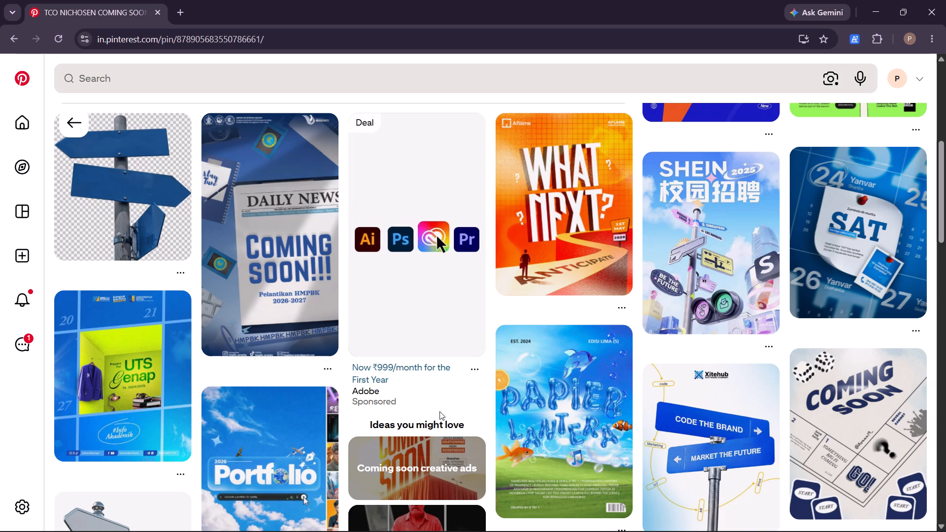
{"action": "scroll", "coordinate": [683, 401], "scroll_direction": "up", "scroll_amount": 1}
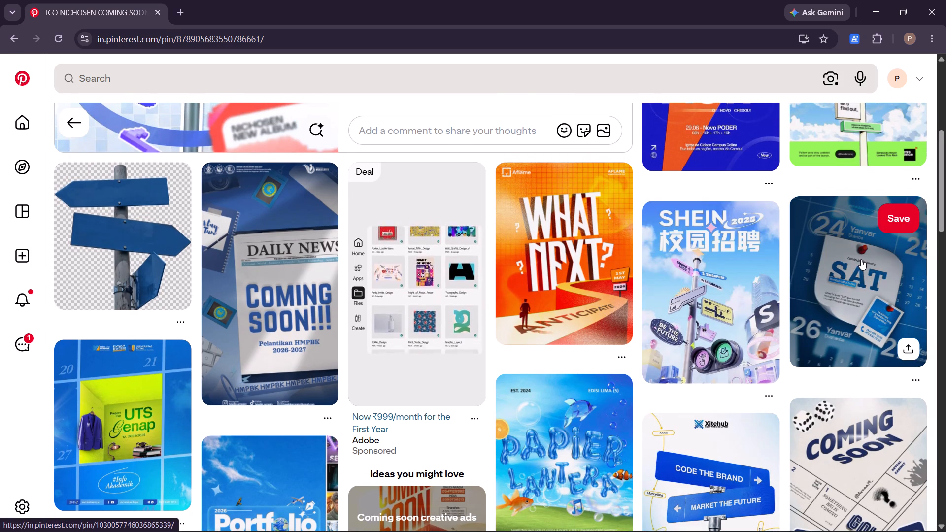
{"action": "scroll", "coordinate": [859, 255], "scroll_direction": "down", "scroll_amount": 1}
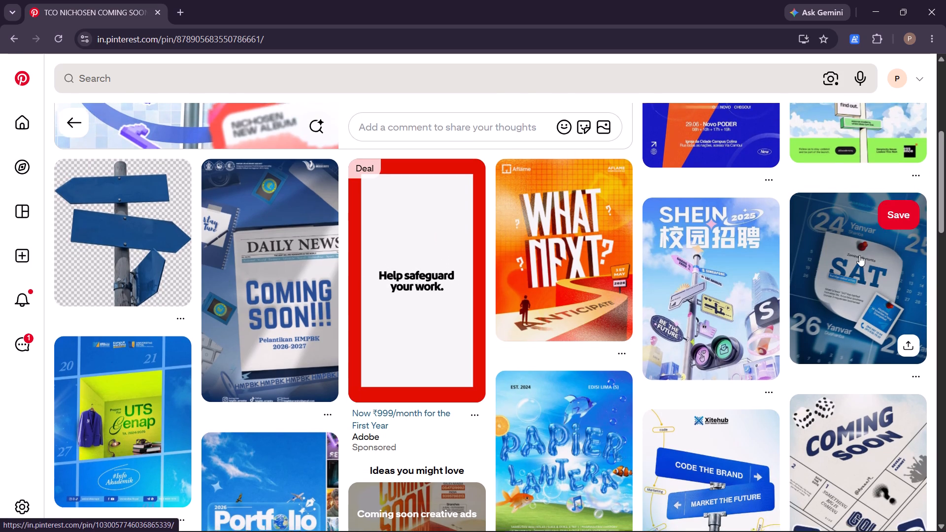
Open the blue calendar "SAT" pin with the pinned paper note to examine its layout as a design reference.
{"action": "scroll", "coordinate": [859, 255], "scroll_direction": "down", "scroll_amount": 1}
{"action": "left_click", "coordinate": [859, 255]}
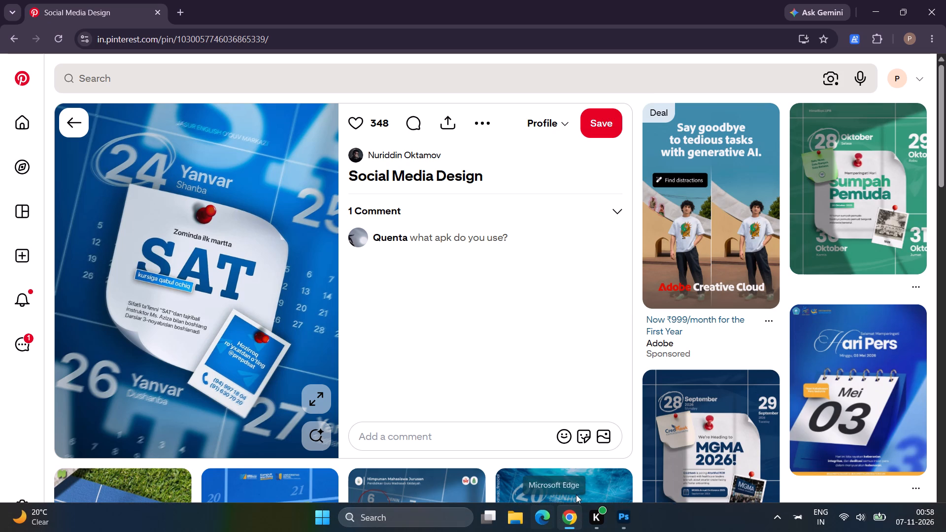
Launch the WhatsApp app from the recent Windows searches.
{"action": "left_click", "coordinate": [449, 521]}
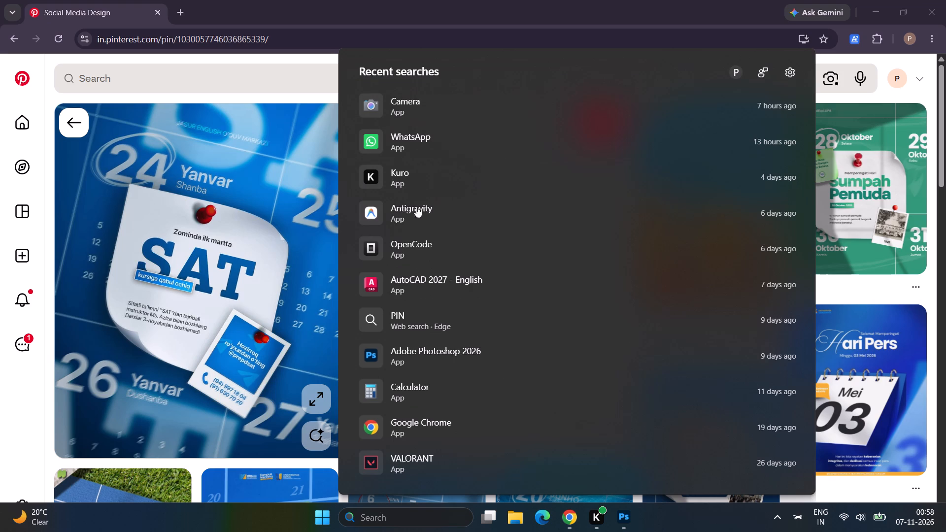
{"action": "left_click", "coordinate": [269, 333]}
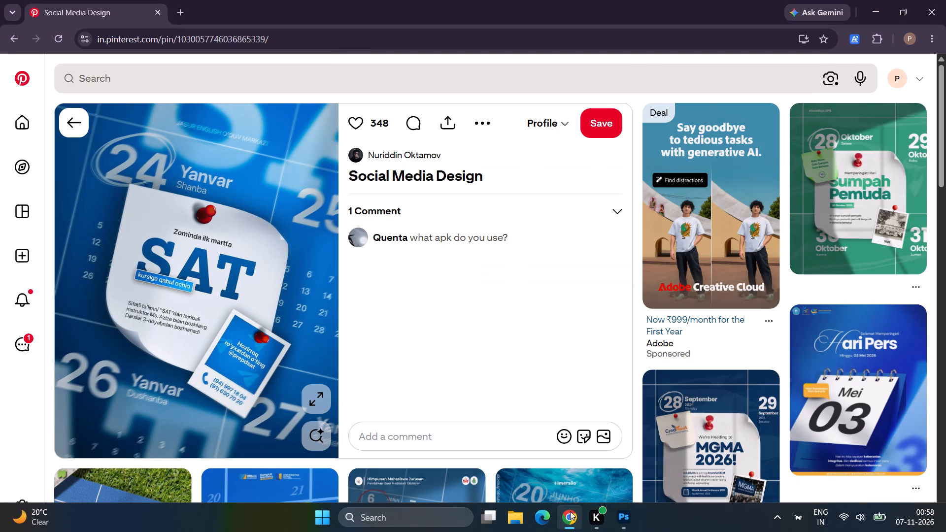
{"action": "left_click", "coordinate": [413, 514]}
{"action": "left_click", "coordinate": [506, 146]}
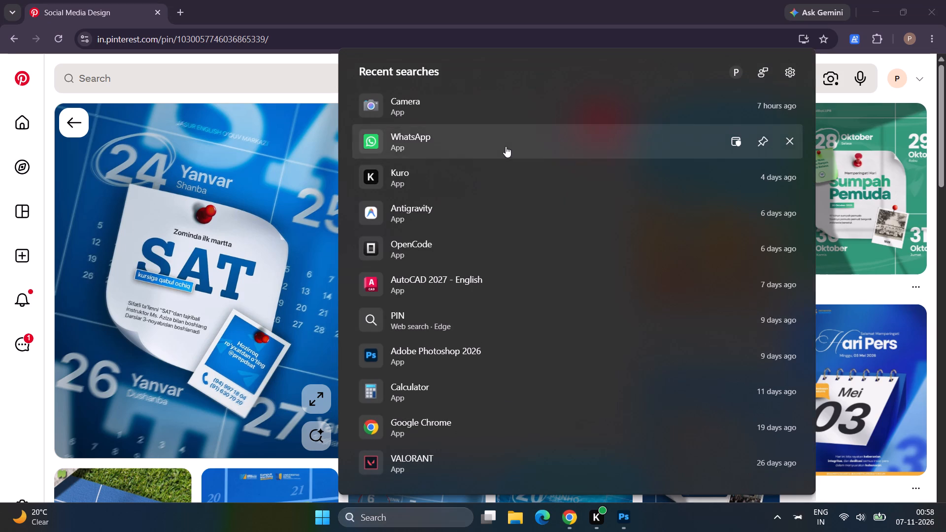
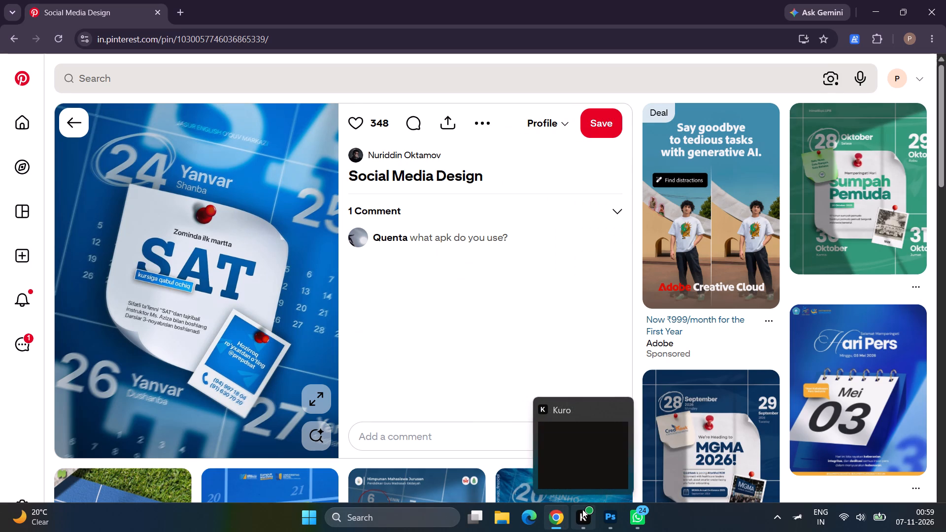
Browse the calendar-style poster designs related to the blue "SAT" Social Media Design pin for layout ideas.
{"action": "left_click", "coordinate": [590, 308]}
{"action": "scroll", "coordinate": [590, 308], "scroll_direction": "down", "scroll_amount": 2}
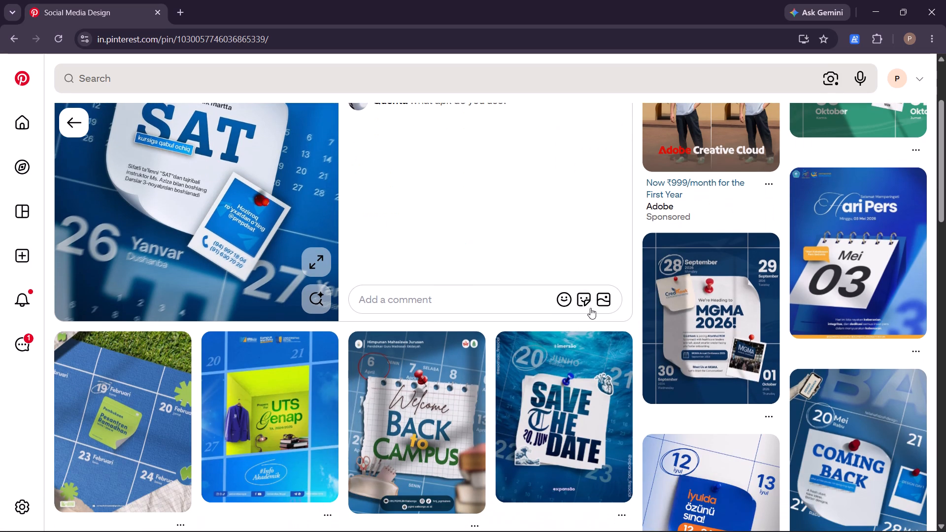
{"action": "scroll", "coordinate": [590, 308], "scroll_direction": "down", "scroll_amount": 1}
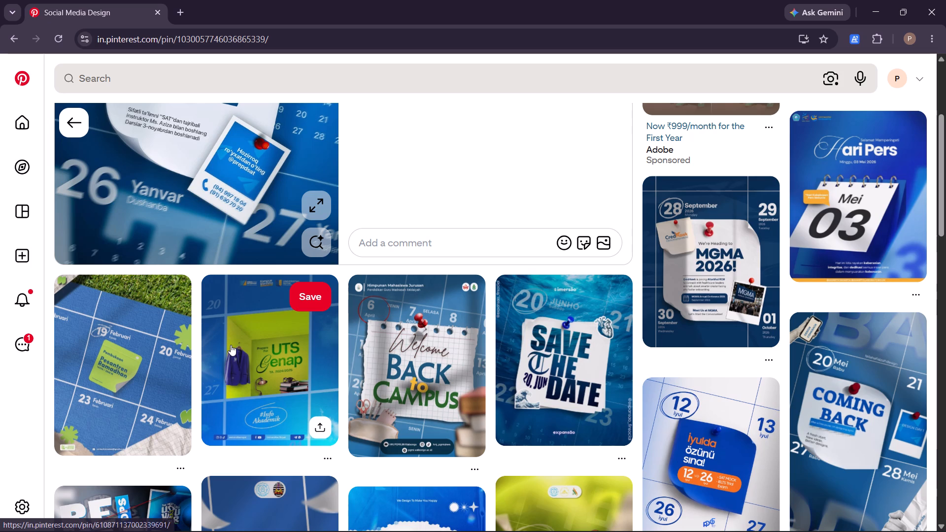
{"action": "scroll", "coordinate": [231, 345], "scroll_direction": "down", "scroll_amount": 1}
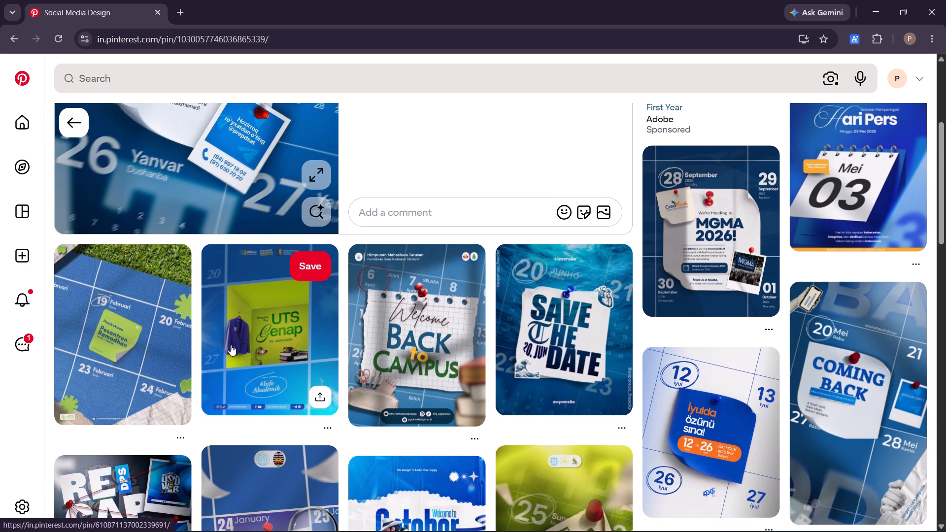
{"action": "scroll", "coordinate": [231, 345], "scroll_direction": "down", "scroll_amount": 2}
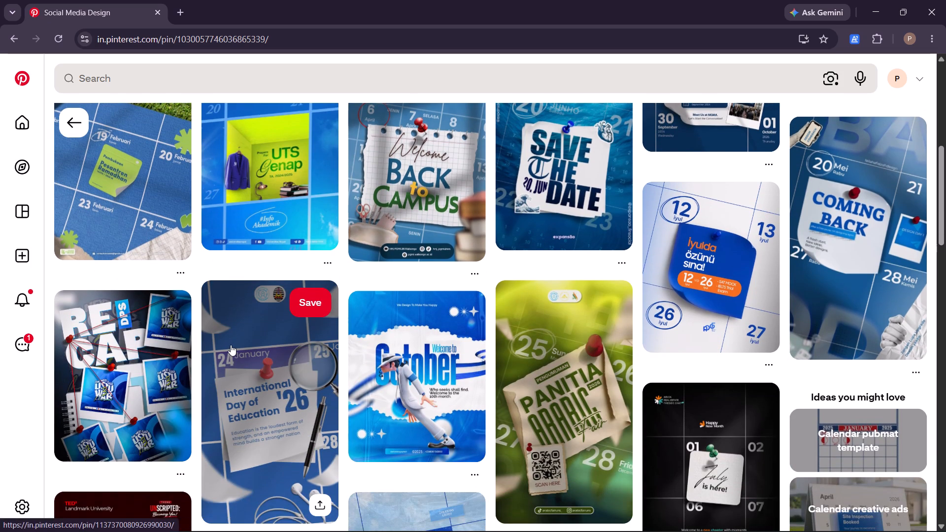
{"action": "scroll", "coordinate": [231, 345], "scroll_direction": "down", "scroll_amount": 2}
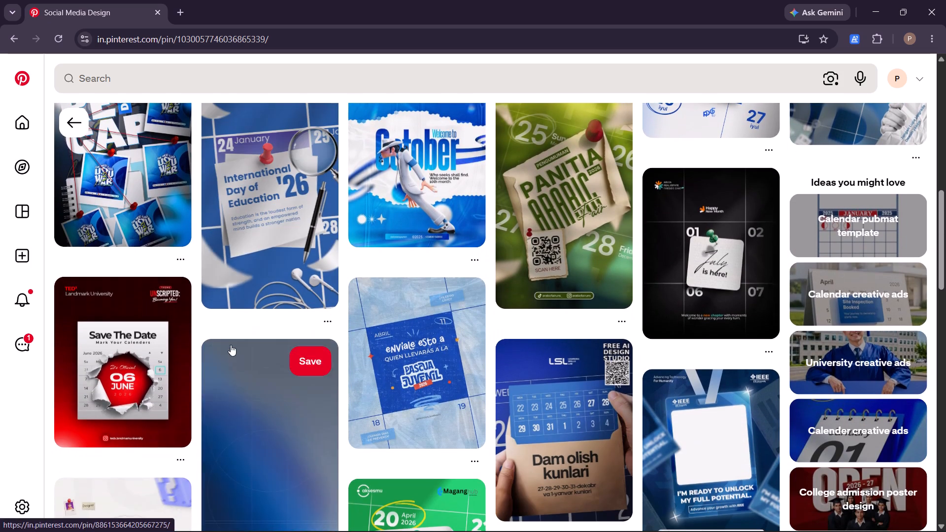
{"action": "scroll", "coordinate": [231, 345], "scroll_direction": "down", "scroll_amount": 1}
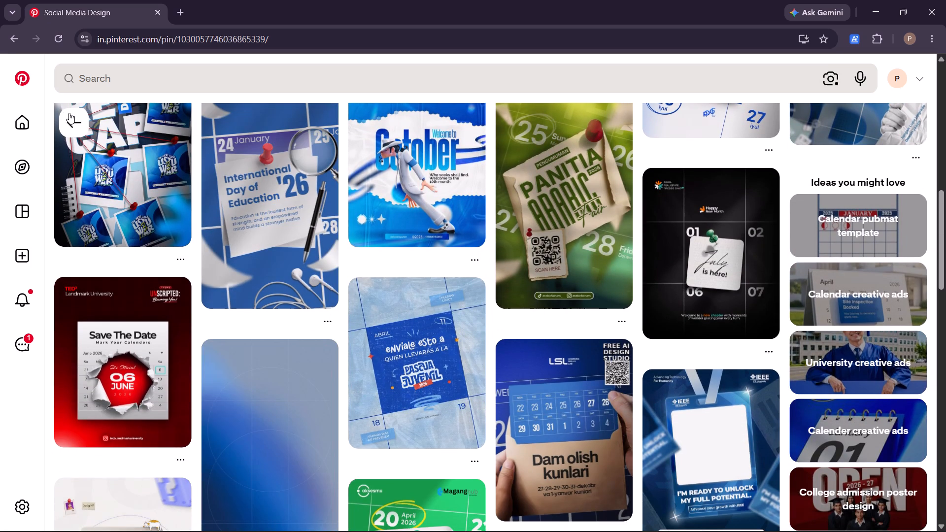
Return to the "Coming Soon!" signpost poster pin and browse further through its related poster designs for reference ideas.
{"action": "left_click", "coordinate": [69, 115]}
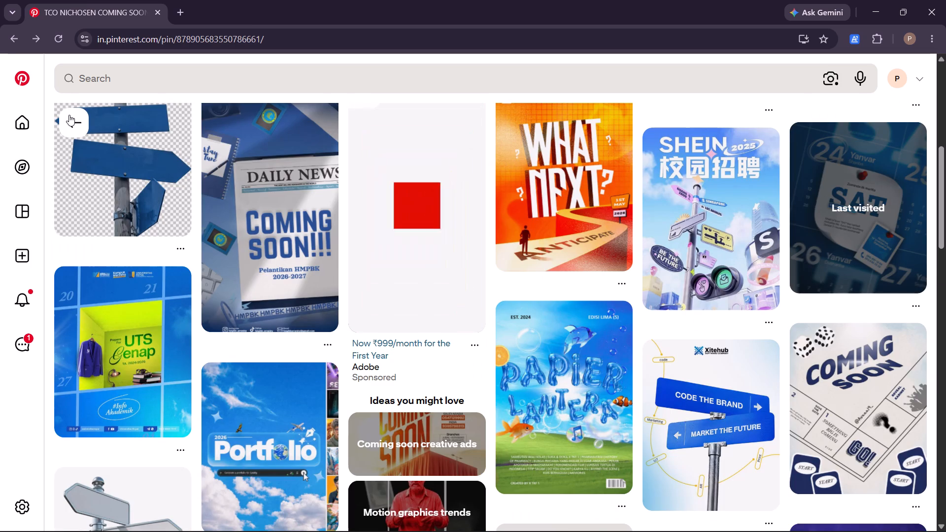
{"action": "scroll", "coordinate": [69, 115], "scroll_direction": "down", "scroll_amount": 3}
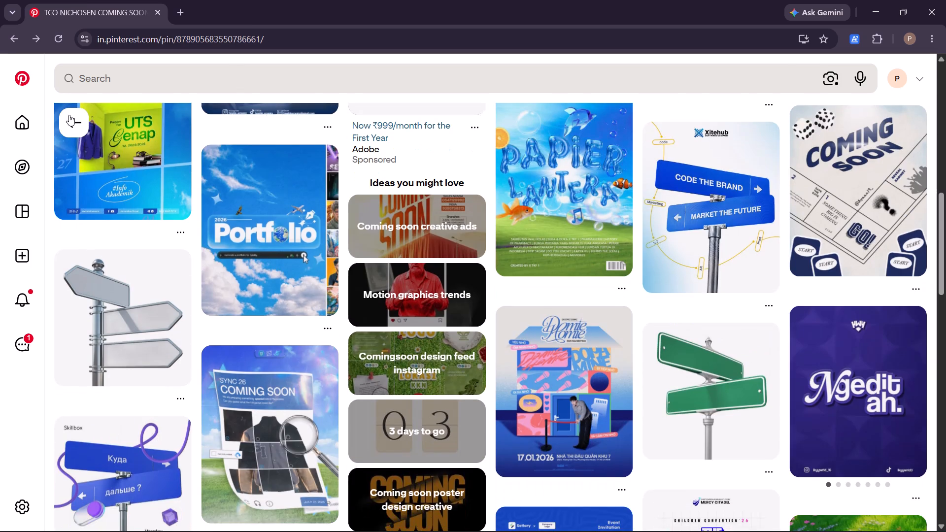
{"action": "scroll", "coordinate": [69, 115], "scroll_direction": "down", "scroll_amount": 2}
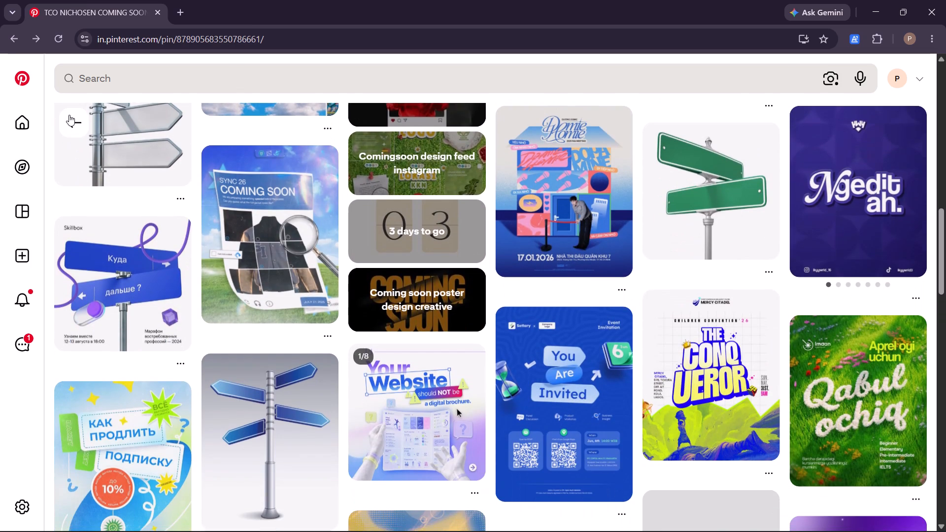
{"action": "scroll", "coordinate": [69, 115], "scroll_direction": "down", "scroll_amount": 2}
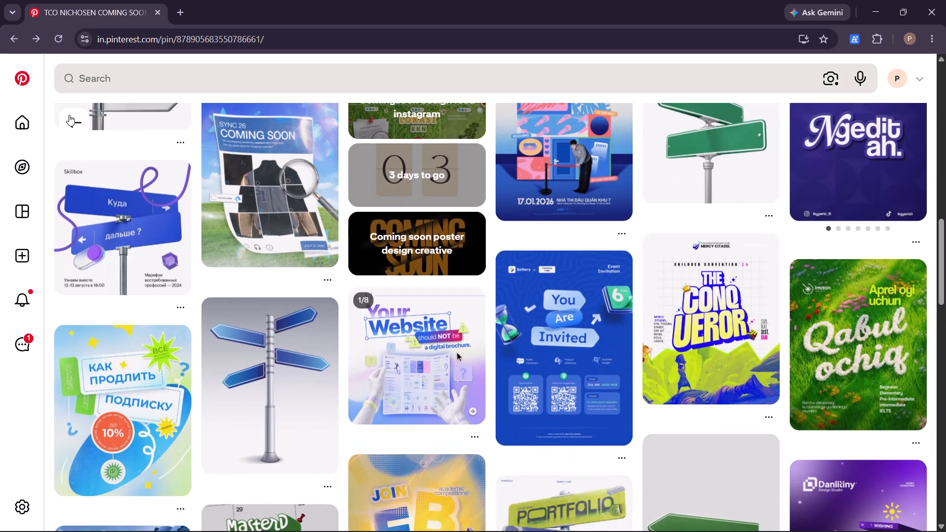
{"action": "scroll", "coordinate": [69, 115], "scroll_direction": "down", "scroll_amount": 4}
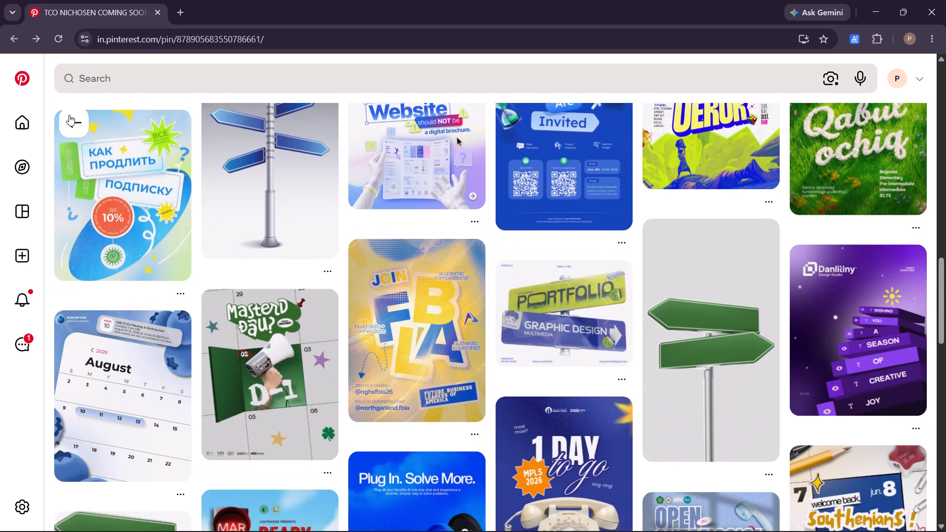
{"action": "scroll", "coordinate": [69, 115], "scroll_direction": "down", "scroll_amount": 1}
{"action": "scroll", "coordinate": [69, 115], "scroll_direction": "up", "scroll_amount": 1}
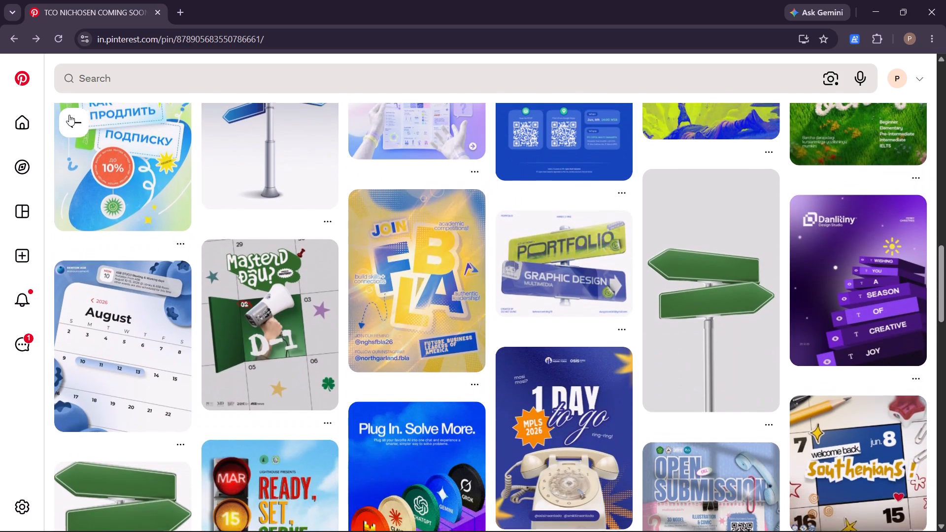
{"action": "scroll", "coordinate": [69, 115], "scroll_direction": "up", "scroll_amount": 12}
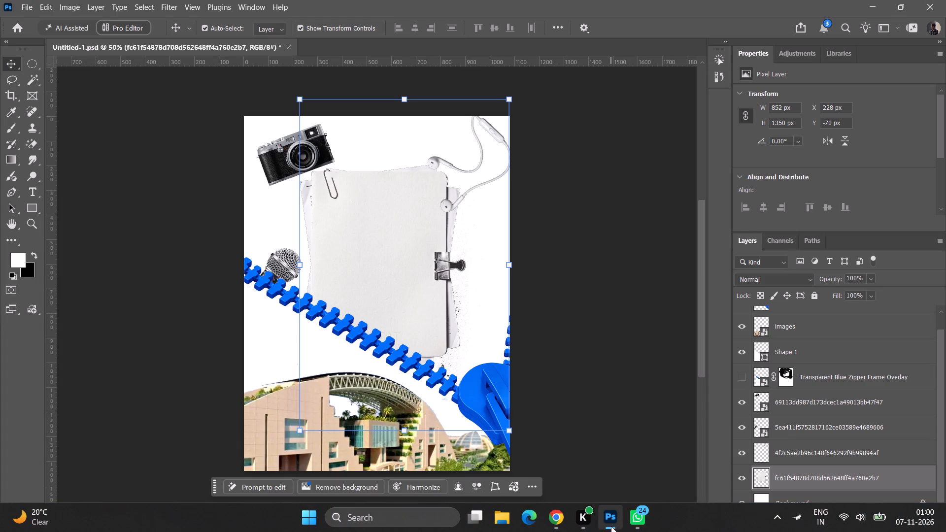
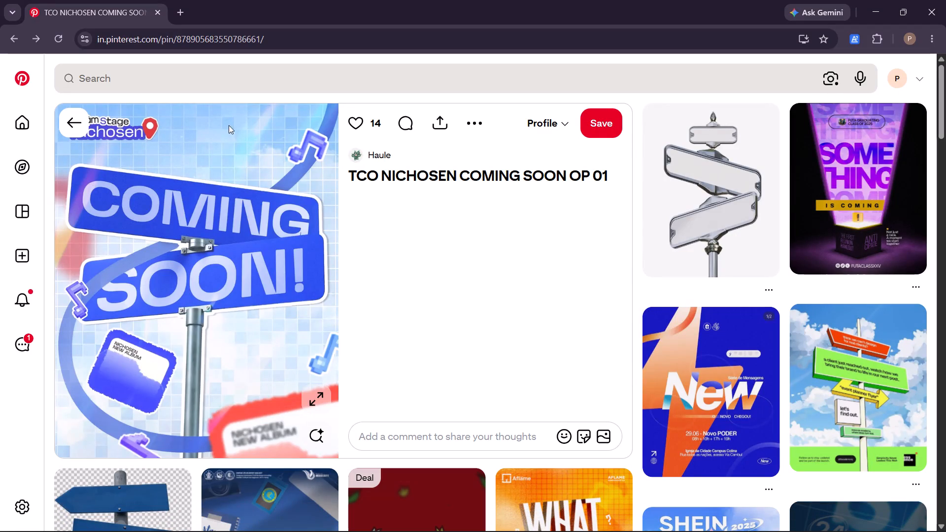
Examine more designs related to the "Coming Soon!" signpost poster pin, and return to the Happy New Month flyer pin's related designs.
{"action": "scroll", "coordinate": [260, 152], "scroll_direction": "down", "scroll_amount": 1}
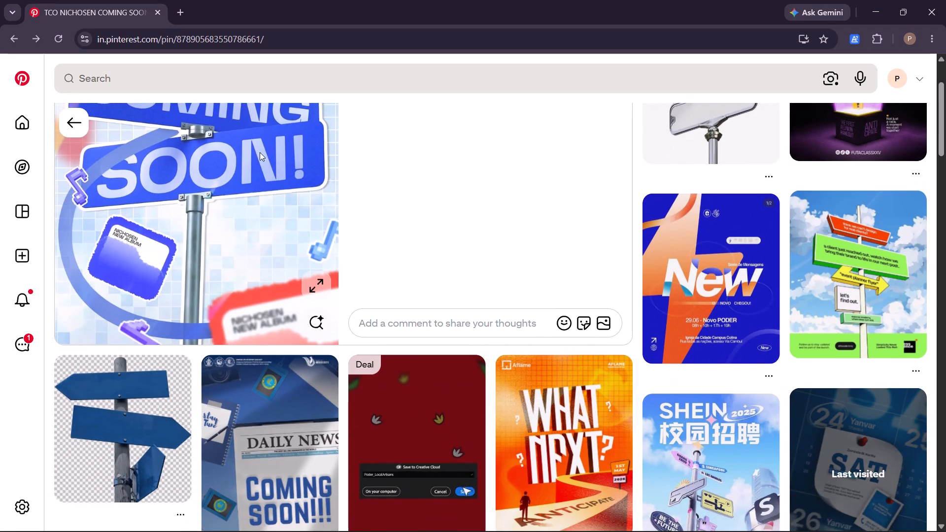
{"action": "scroll", "coordinate": [260, 152], "scroll_direction": "down", "scroll_amount": 5}
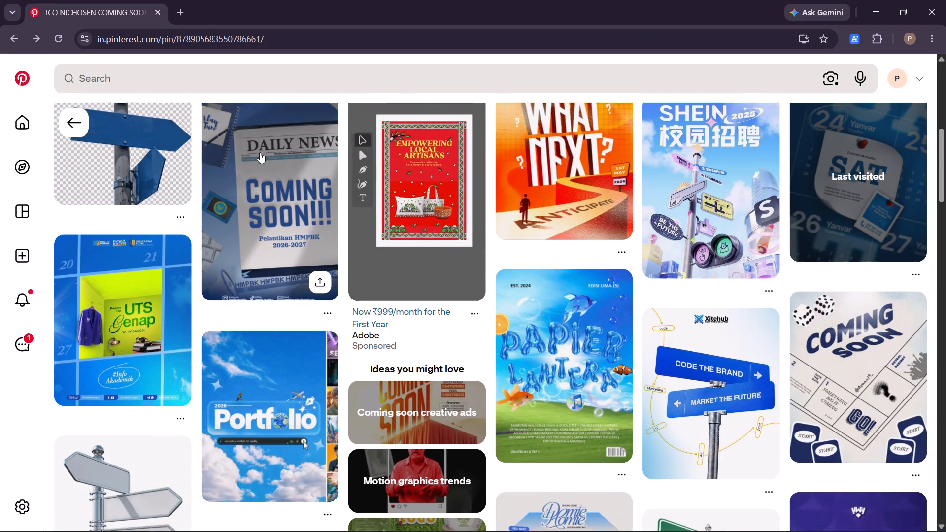
{"action": "scroll", "coordinate": [260, 152], "scroll_direction": "down", "scroll_amount": 1}
{"action": "left_click", "coordinate": [73, 115]}
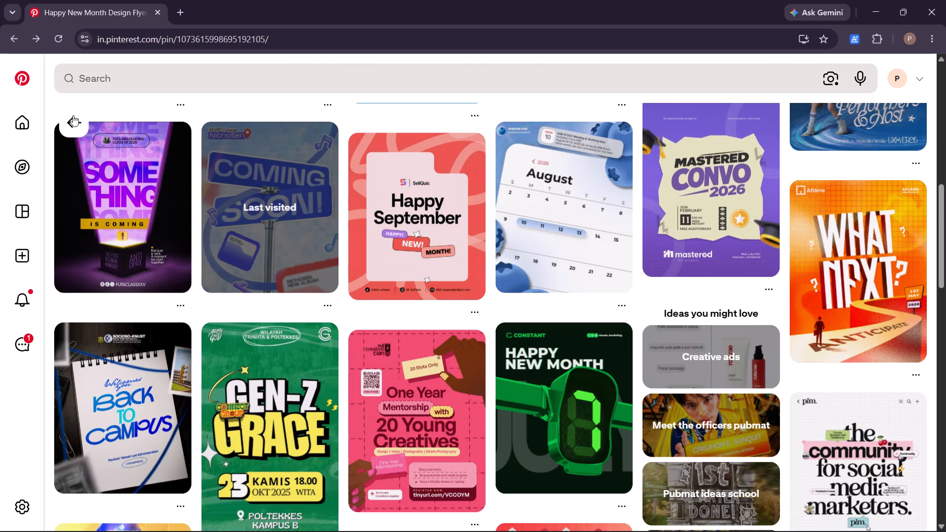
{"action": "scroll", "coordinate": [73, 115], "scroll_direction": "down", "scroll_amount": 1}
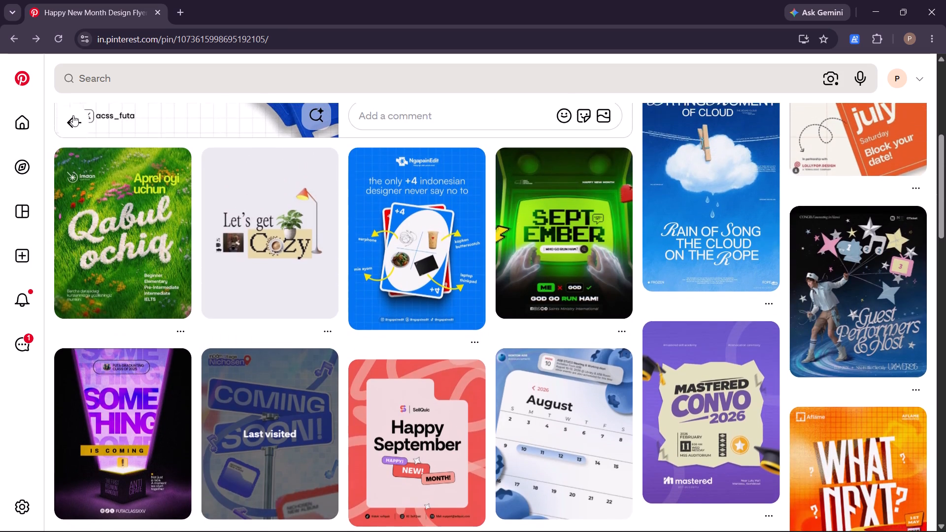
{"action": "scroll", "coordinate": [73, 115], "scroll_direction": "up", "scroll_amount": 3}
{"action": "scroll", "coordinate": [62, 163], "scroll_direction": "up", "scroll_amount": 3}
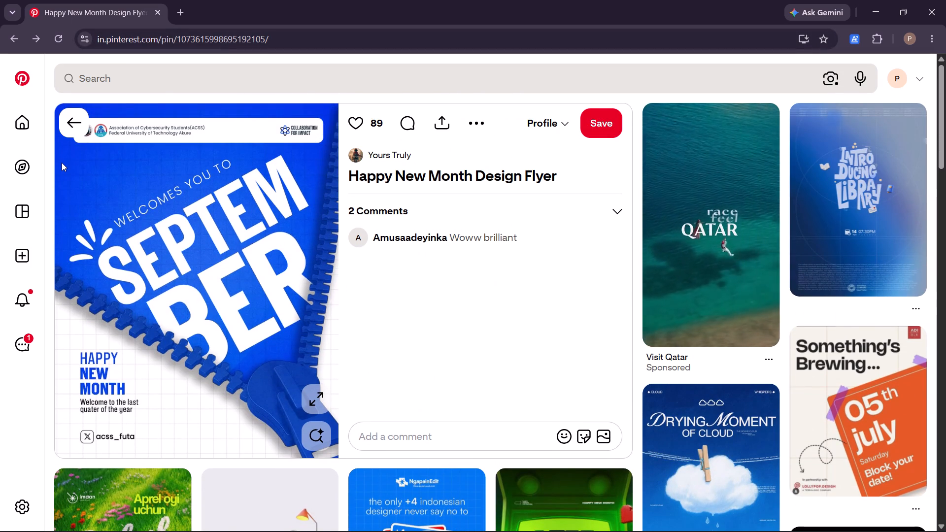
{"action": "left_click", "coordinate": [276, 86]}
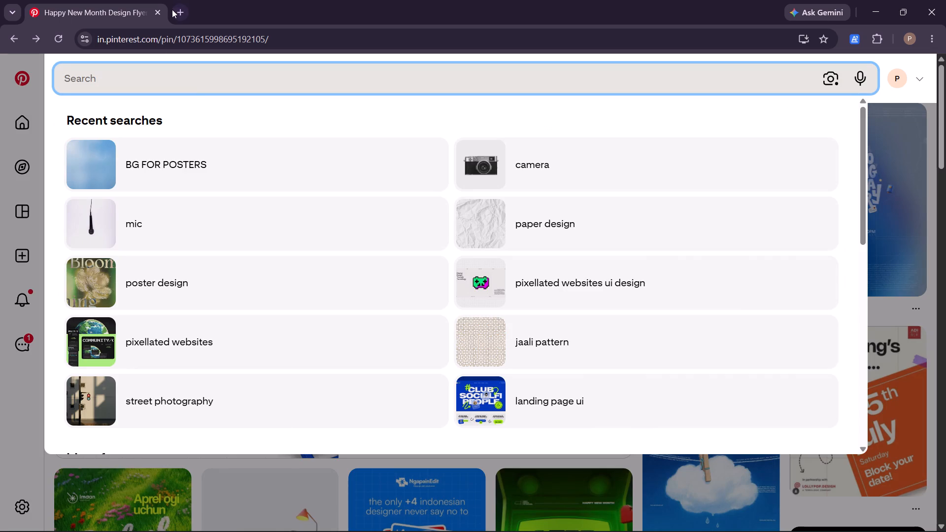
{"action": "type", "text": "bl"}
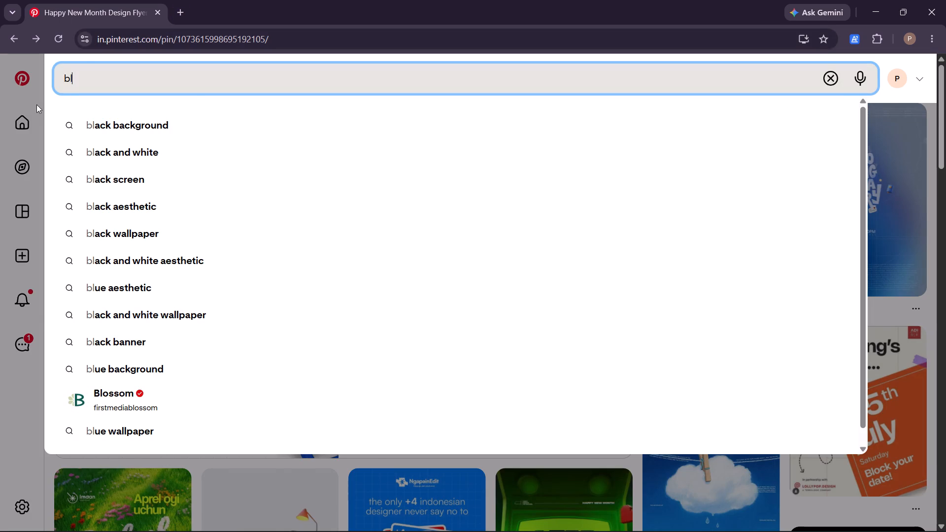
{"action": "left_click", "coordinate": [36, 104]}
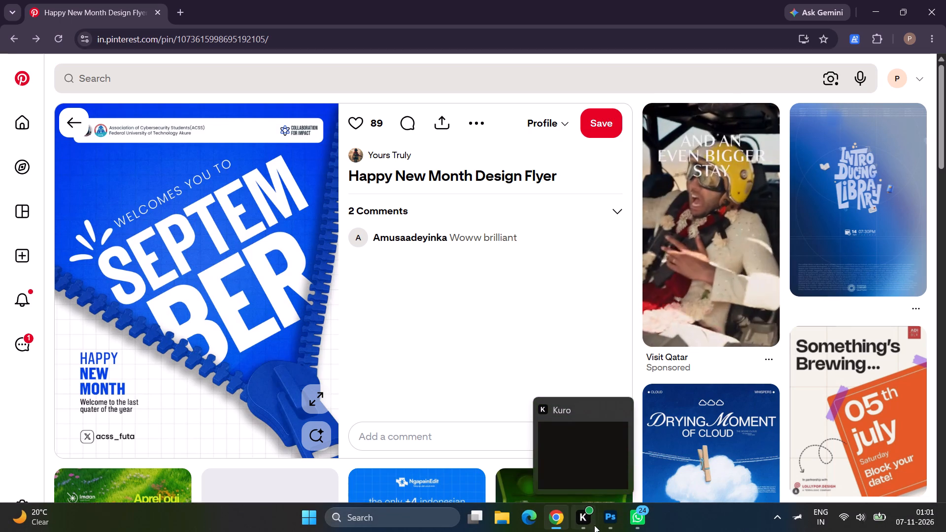
Switch to Photoshop and place the "Cobalt Blue Zipper Reveal" PNG from Downloads as an embedded image above the paper layer.
{"action": "left_click", "coordinate": [605, 524]}
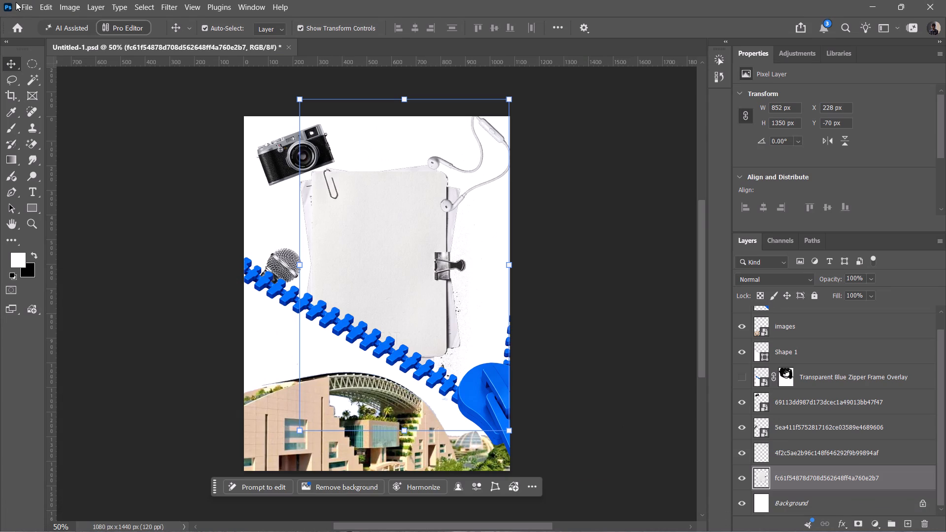
{"action": "left_click", "coordinate": [29, 6]}
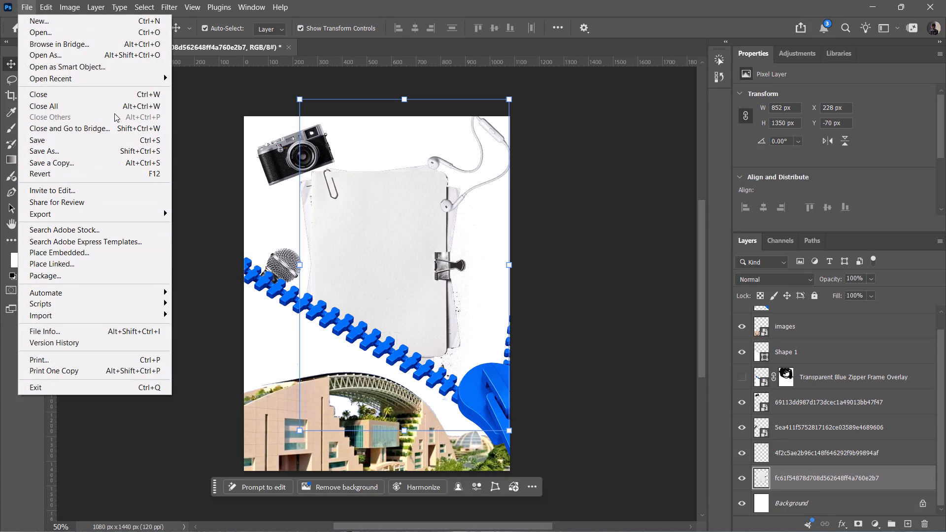
{"action": "left_click", "coordinate": [67, 255]}
{"action": "scroll", "coordinate": [172, 345], "scroll_direction": "down", "scroll_amount": 1}
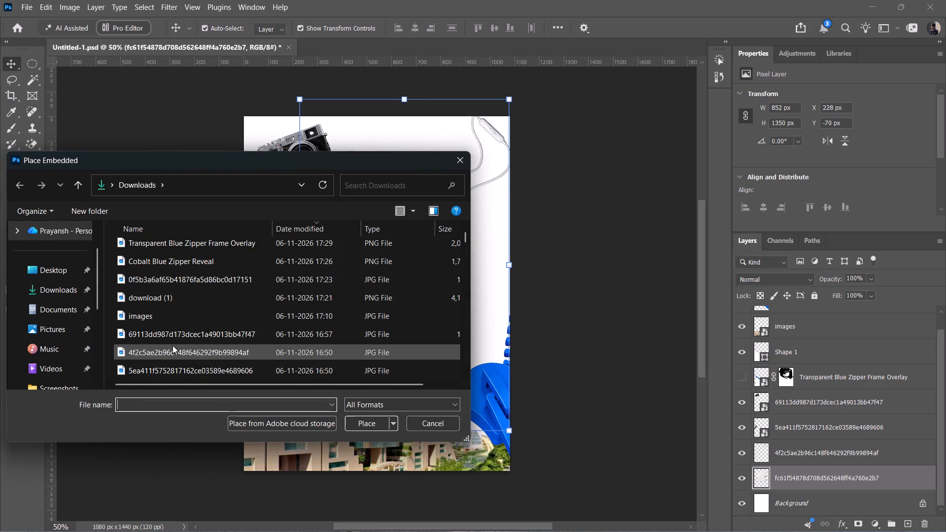
{"action": "scroll", "coordinate": [172, 345], "scroll_direction": "down", "scroll_amount": 1}
{"action": "scroll", "coordinate": [172, 345], "scroll_direction": "up", "scroll_amount": 2}
{"action": "scroll", "coordinate": [181, 347], "scroll_direction": "down", "scroll_amount": 1}
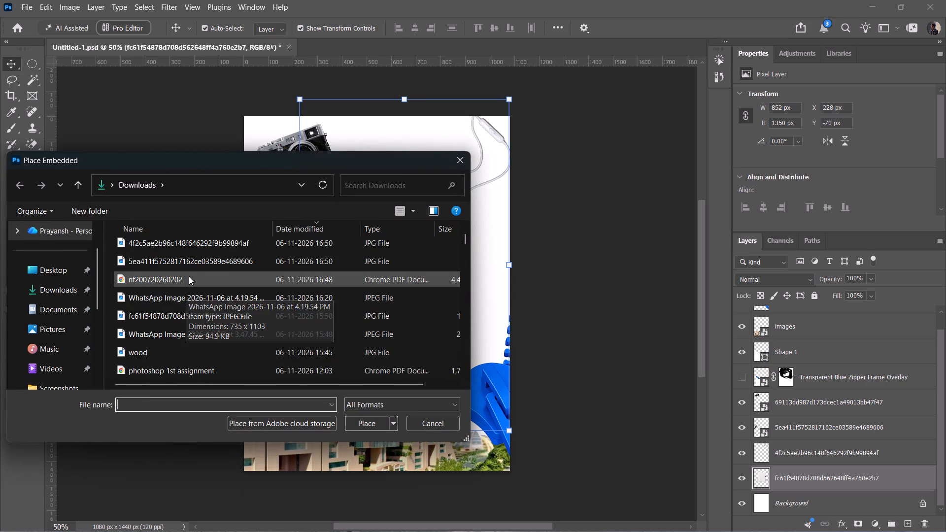
{"action": "scroll", "coordinate": [191, 264], "scroll_direction": "up", "scroll_amount": 1}
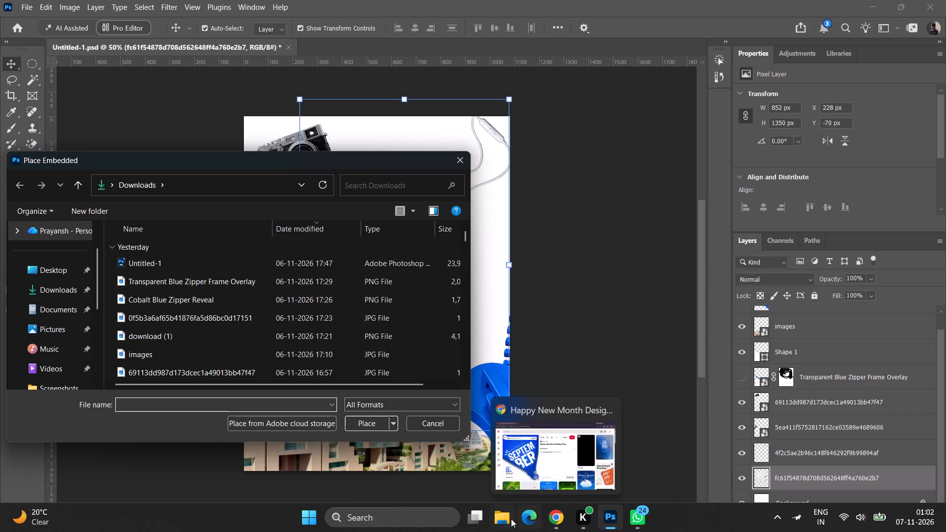
{"action": "left_click", "coordinate": [511, 519]}
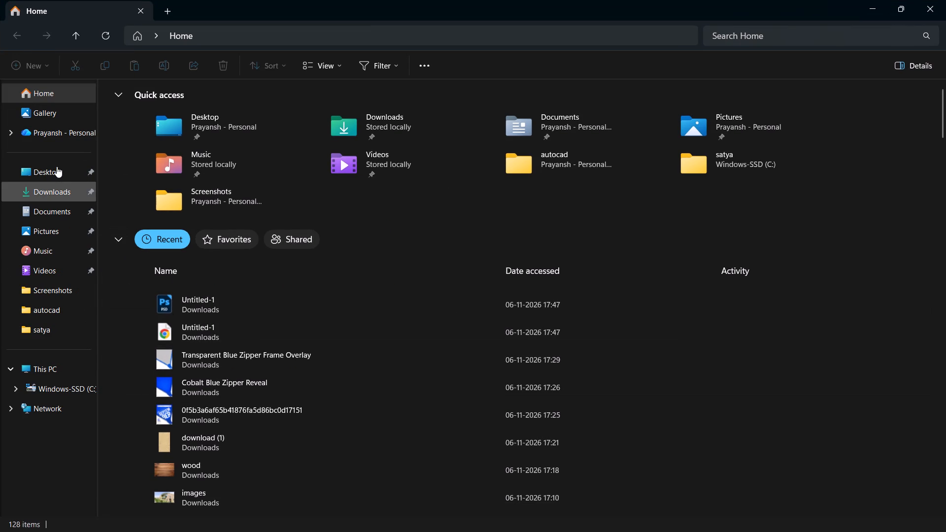
{"action": "left_click", "coordinate": [62, 188]}
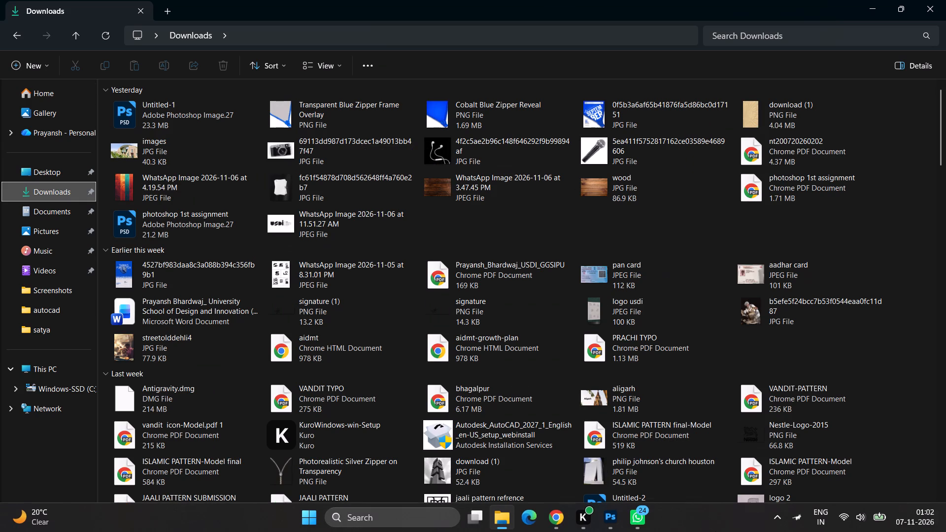
{"action": "left_click", "coordinate": [616, 515]}
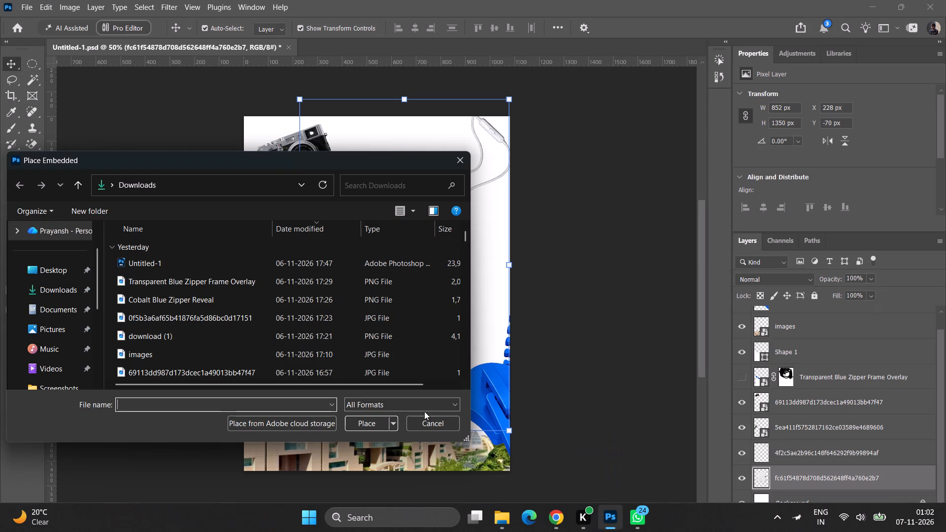
{"action": "left_click", "coordinate": [203, 303]}
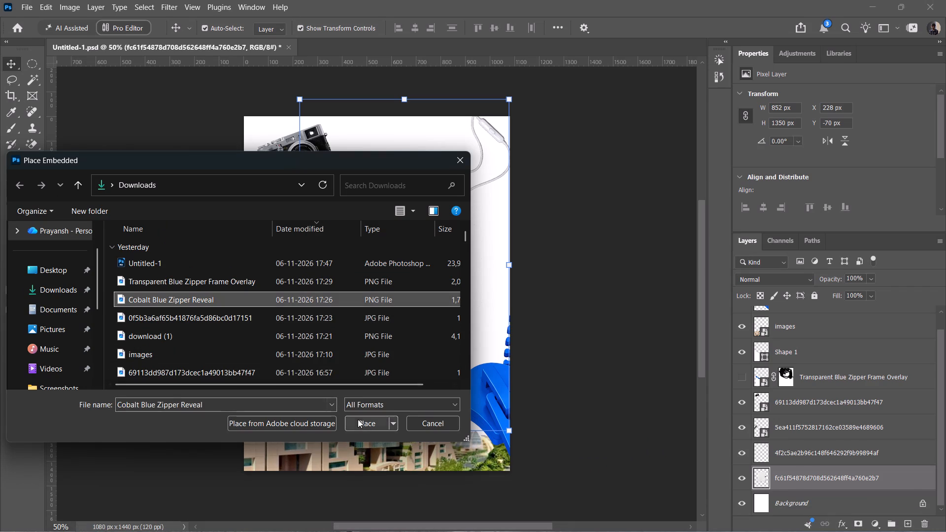
{"action": "left_click", "coordinate": [359, 422]}
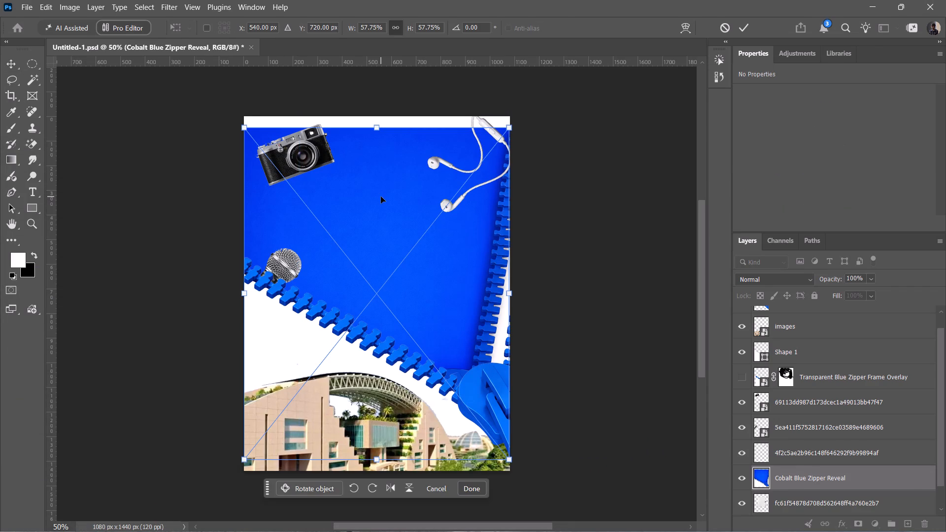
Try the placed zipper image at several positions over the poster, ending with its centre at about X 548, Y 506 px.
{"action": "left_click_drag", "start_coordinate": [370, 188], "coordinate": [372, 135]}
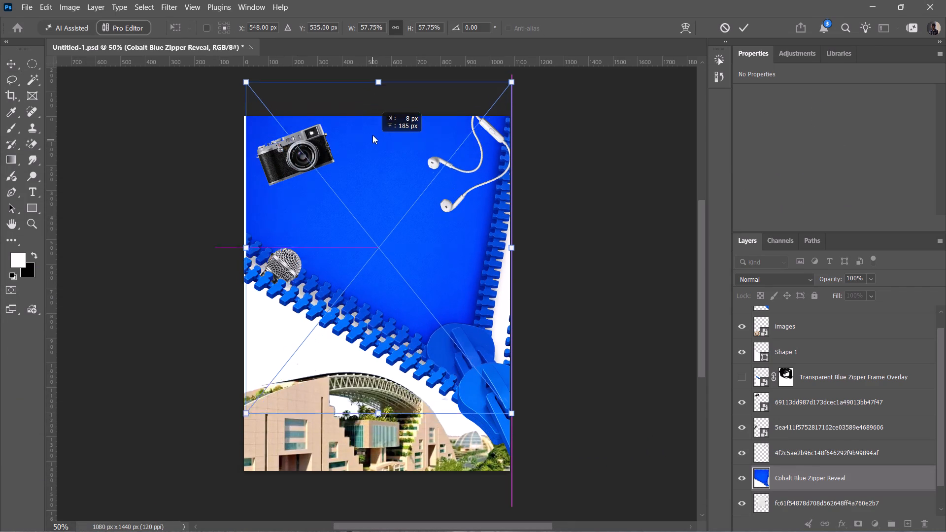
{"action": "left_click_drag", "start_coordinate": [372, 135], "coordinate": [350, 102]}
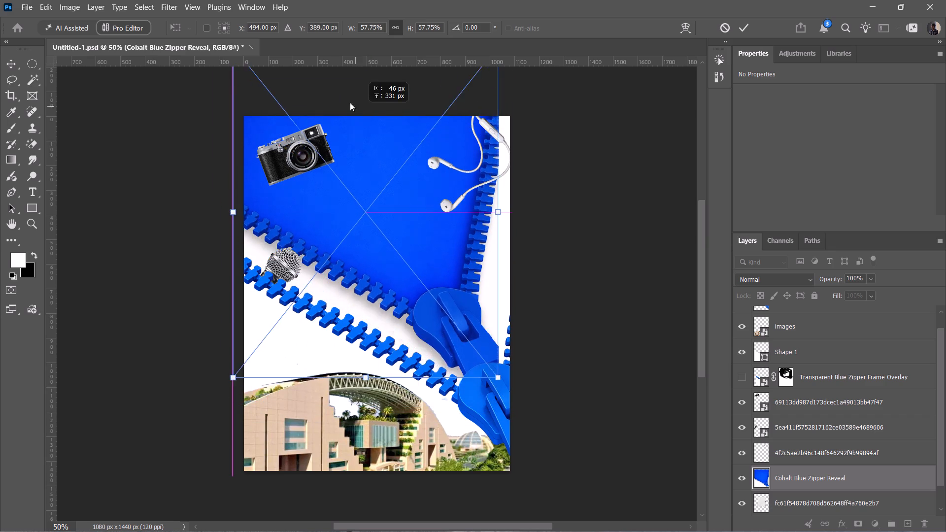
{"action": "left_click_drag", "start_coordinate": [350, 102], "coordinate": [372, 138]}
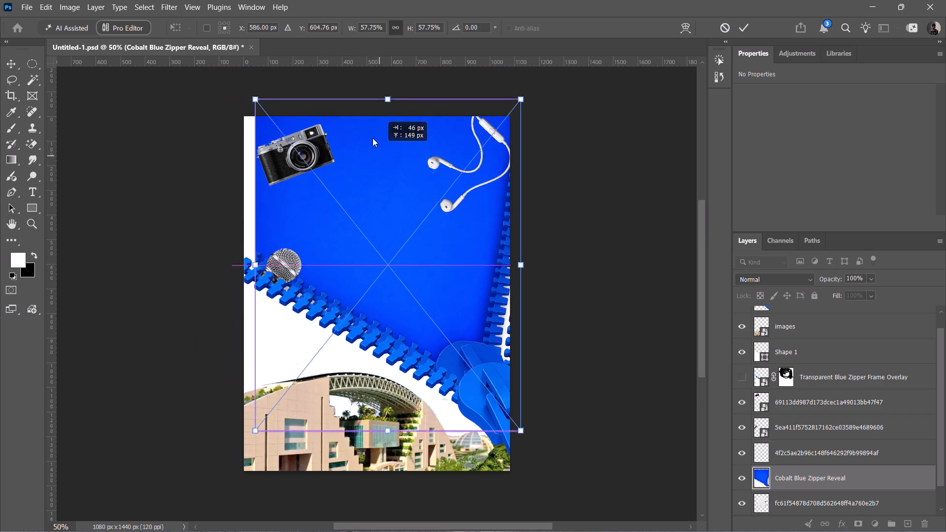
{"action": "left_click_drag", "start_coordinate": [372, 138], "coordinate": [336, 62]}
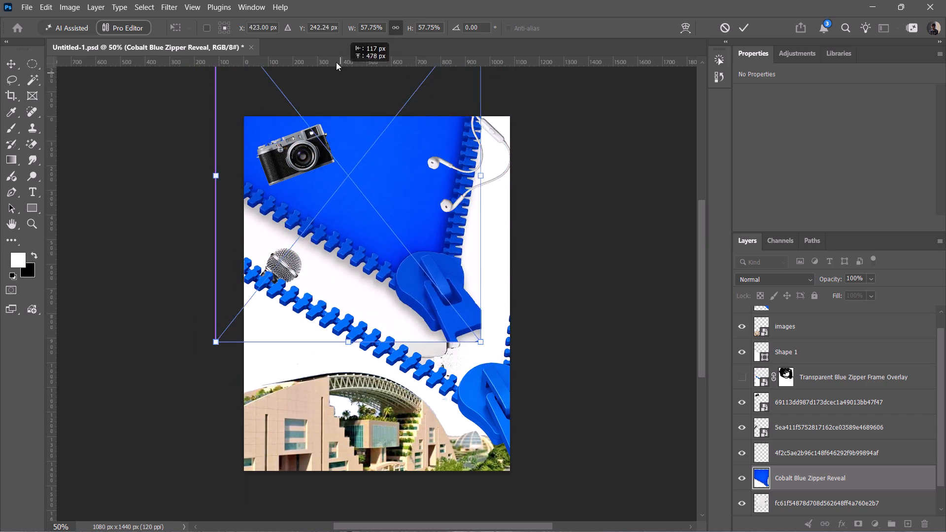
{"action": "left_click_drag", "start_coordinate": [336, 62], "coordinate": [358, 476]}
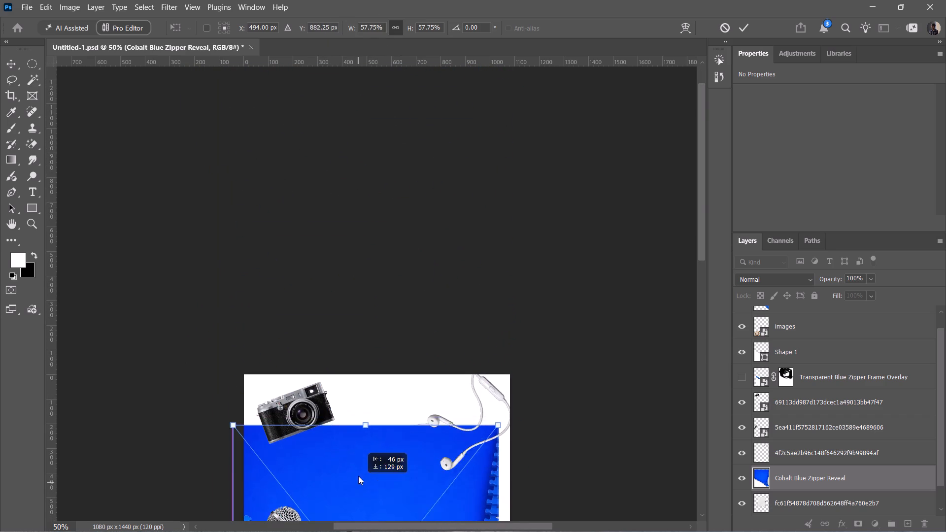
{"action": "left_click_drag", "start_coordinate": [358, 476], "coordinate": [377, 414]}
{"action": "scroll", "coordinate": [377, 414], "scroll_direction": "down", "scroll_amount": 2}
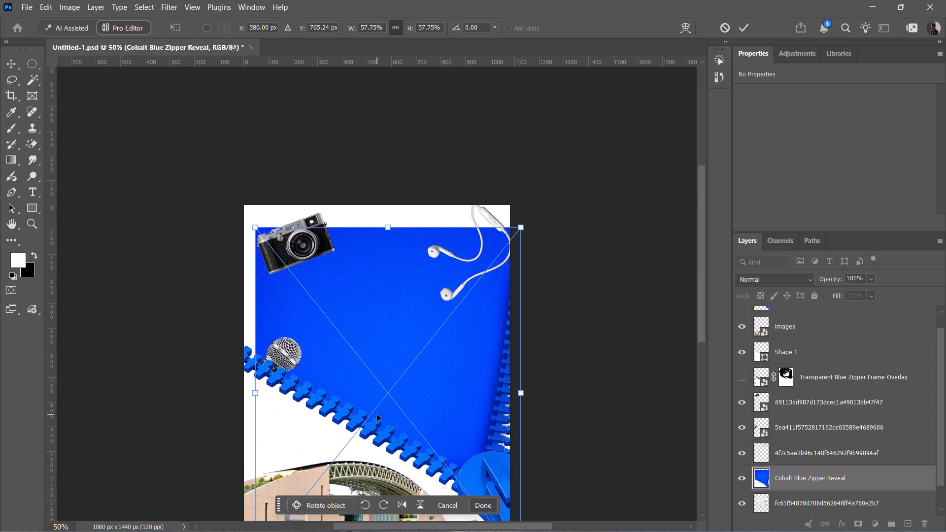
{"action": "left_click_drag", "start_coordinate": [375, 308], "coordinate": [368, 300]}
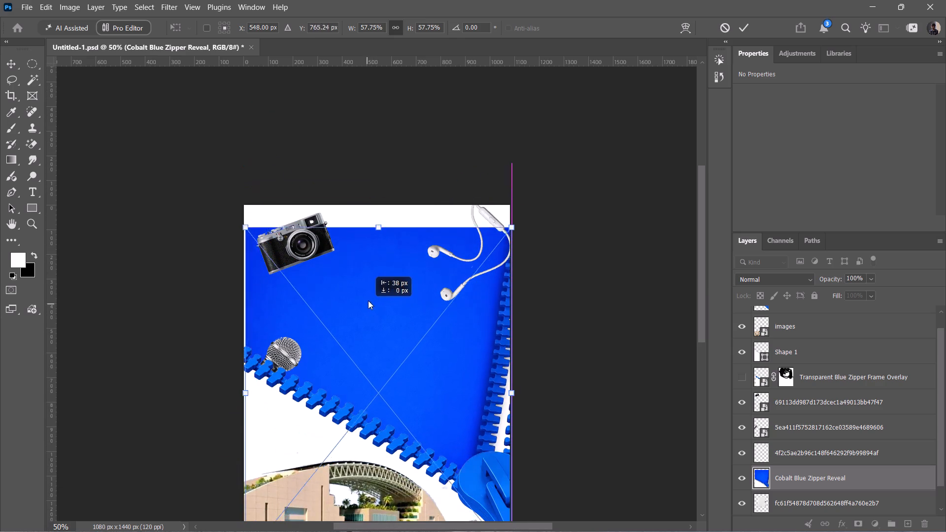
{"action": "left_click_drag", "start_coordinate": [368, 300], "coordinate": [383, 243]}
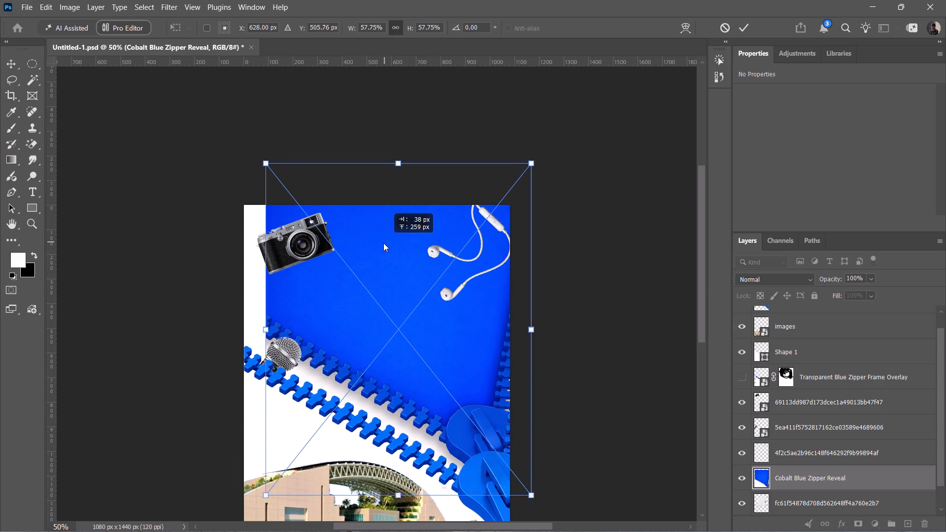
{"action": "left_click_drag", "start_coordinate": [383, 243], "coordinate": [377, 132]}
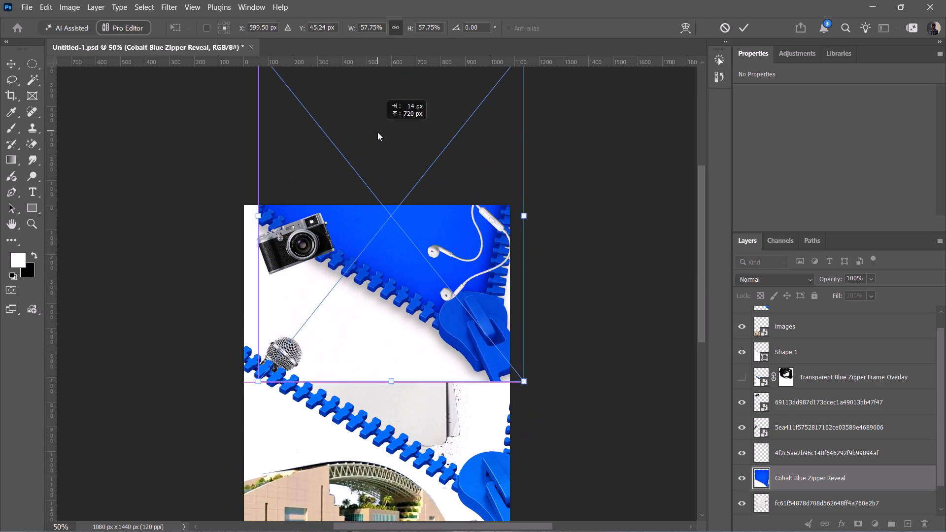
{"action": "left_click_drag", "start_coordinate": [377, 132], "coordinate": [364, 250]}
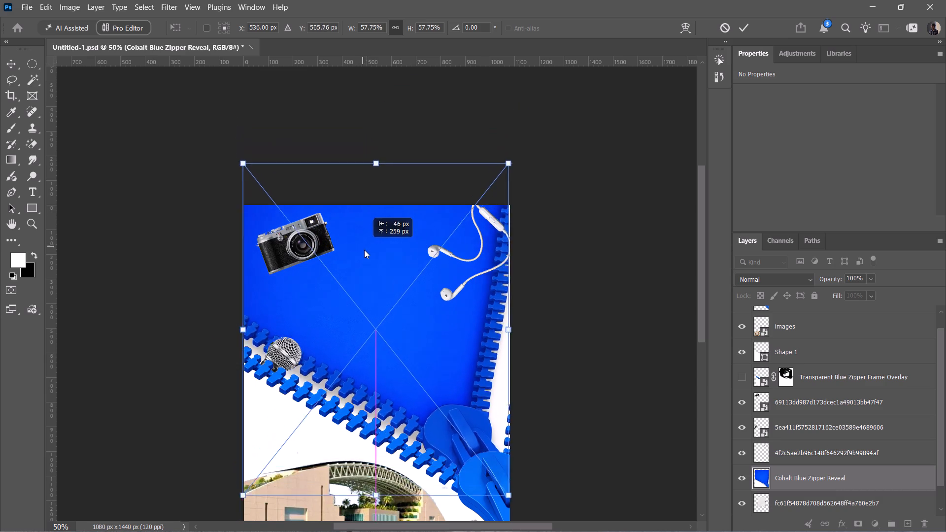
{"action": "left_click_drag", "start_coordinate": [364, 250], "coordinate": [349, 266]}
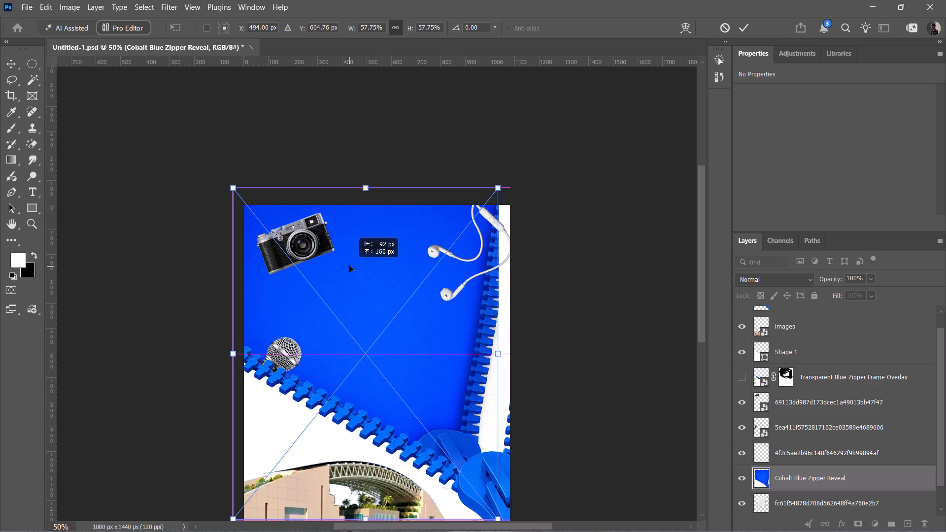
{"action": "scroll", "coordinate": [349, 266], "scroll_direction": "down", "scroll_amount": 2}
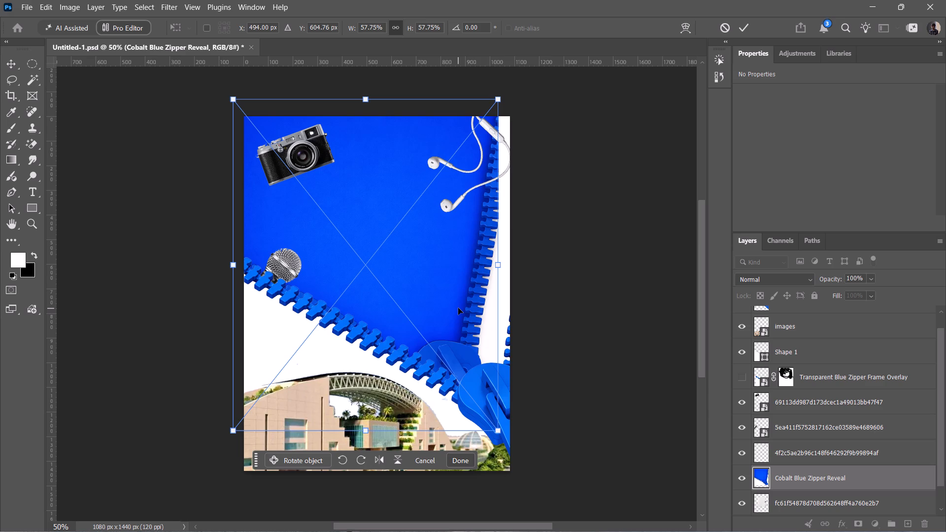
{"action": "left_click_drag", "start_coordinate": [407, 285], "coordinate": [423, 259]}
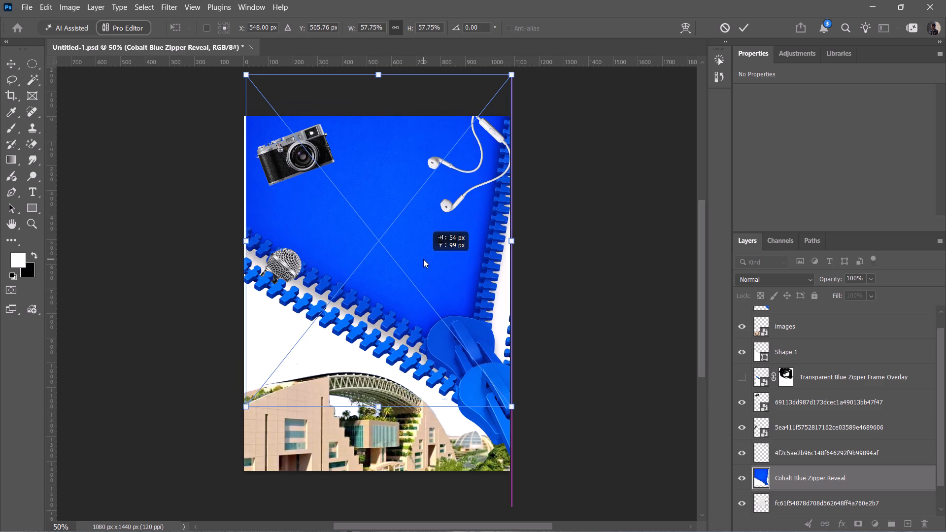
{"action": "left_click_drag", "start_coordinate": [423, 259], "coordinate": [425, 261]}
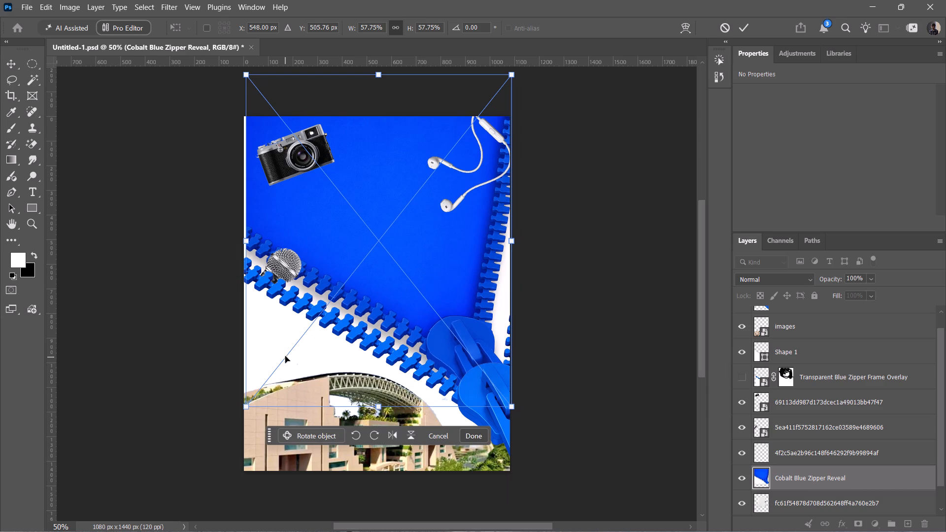
Commit the placed image and delete Layer 1, the old cut-out blue zipper.
{"action": "scroll", "coordinate": [797, 409], "scroll_direction": "up", "scroll_amount": 20}
{"action": "scroll", "coordinate": [797, 409], "scroll_direction": "up", "scroll_amount": 20}
{"action": "scroll", "coordinate": [797, 409], "scroll_direction": "up", "scroll_amount": 9}
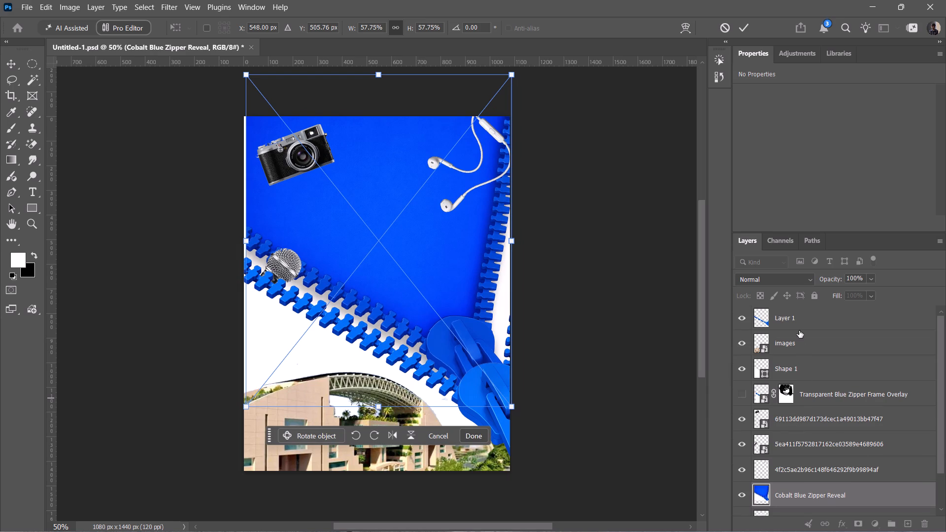
{"action": "left_click", "coordinate": [797, 323]}
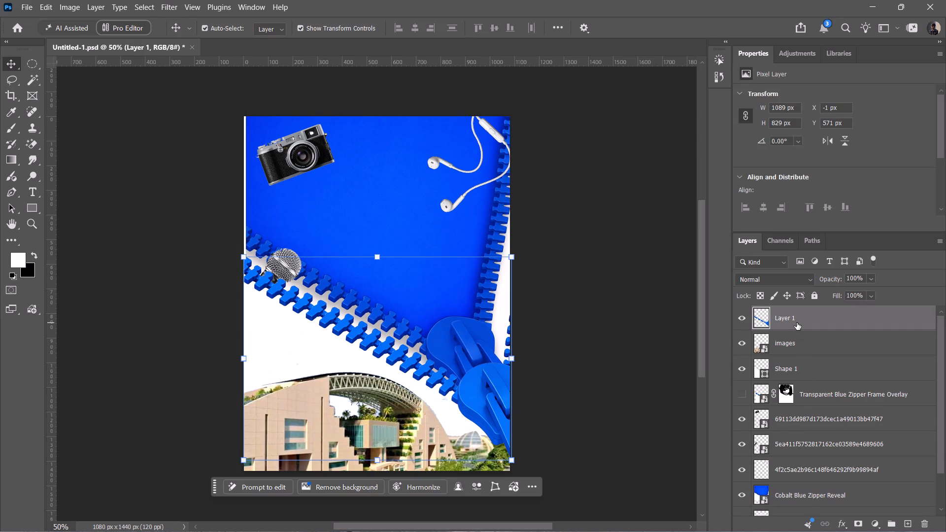
{"action": "key", "text": "Delete"}
Move the Cobalt Blue Zipper Reveal image down until its top edge roughly meets the top of the canvas.
{"action": "scroll", "coordinate": [797, 323], "scroll_direction": "left", "scroll_amount": 1}
{"action": "left_click_drag", "start_coordinate": [408, 272], "coordinate": [408, 283]}
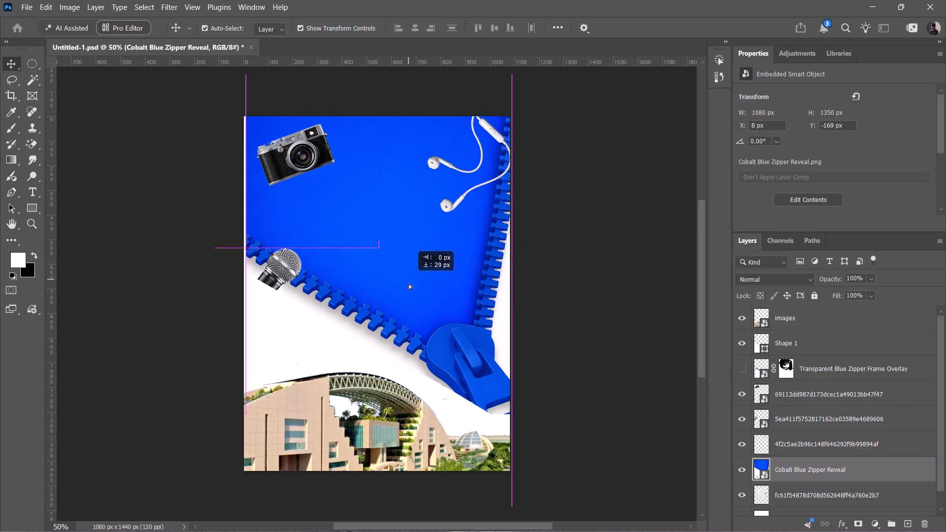
{"action": "left_click_drag", "start_coordinate": [408, 283], "coordinate": [416, 305]}
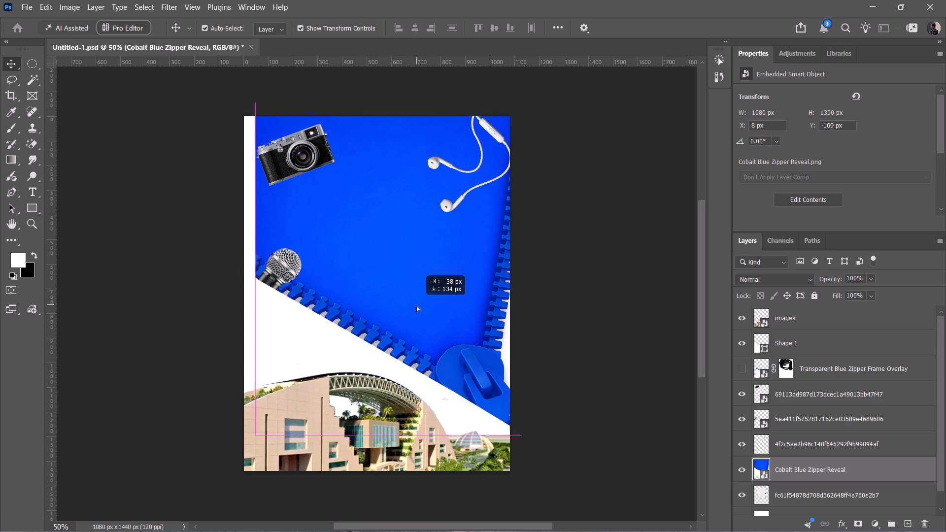
{"action": "left_click_drag", "start_coordinate": [416, 305], "coordinate": [412, 311]}
Move the building image up from the poster's bottom to its middle, over the blue zipper opening.
{"action": "left_click_drag", "start_coordinate": [312, 399], "coordinate": [317, 349]}
{"action": "scroll", "coordinate": [325, 365], "scroll_direction": "down", "scroll_amount": 1}
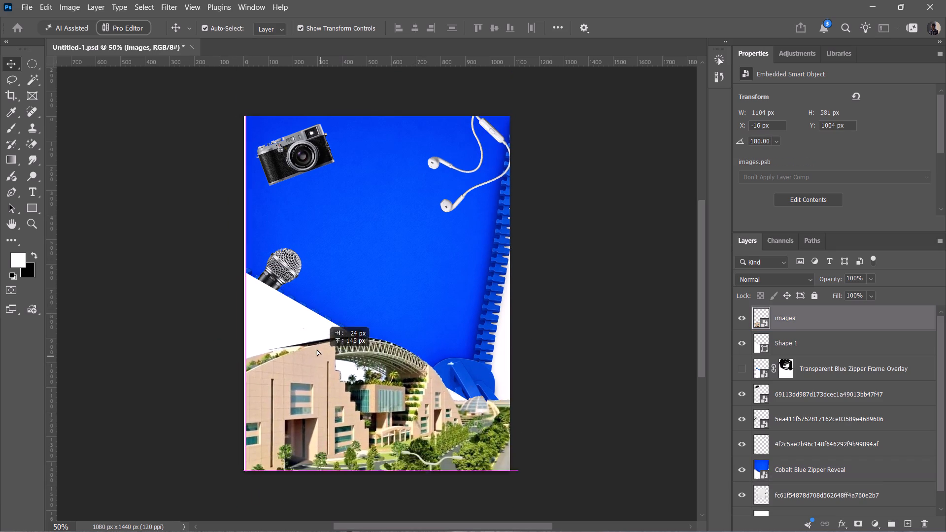
{"action": "left_click_drag", "start_coordinate": [317, 349], "coordinate": [332, 208]}
Remove the white Shape 1 layer covering the lower part of the zipper image.
{"action": "scroll", "coordinate": [317, 349], "scroll_direction": "down", "scroll_amount": 1}
{"action": "scroll", "coordinate": [328, 222], "scroll_direction": "up", "scroll_amount": 1}
{"action": "left_click_drag", "start_coordinate": [266, 433], "coordinate": [247, 479]}
{"action": "scroll", "coordinate": [256, 460], "scroll_direction": "down", "scroll_amount": 1}
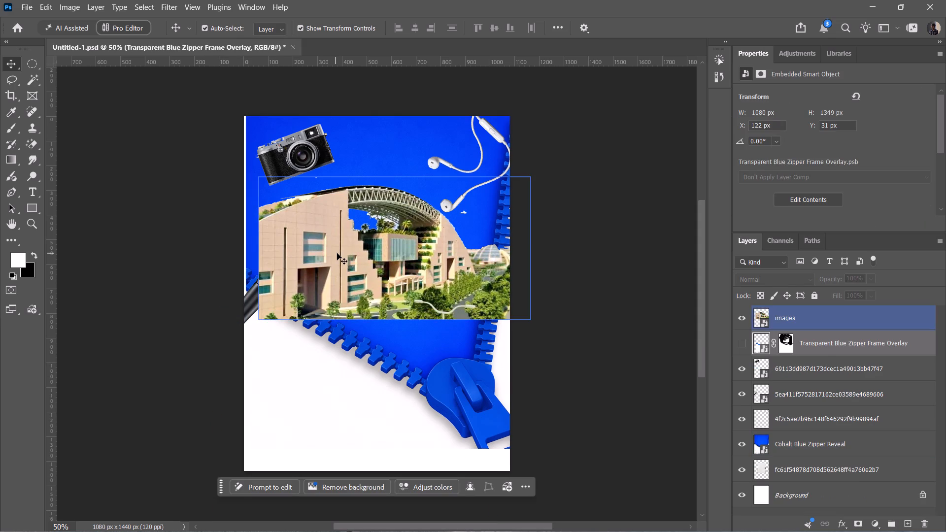
Move the building image down to the poster's bottom edge, centred horizontally so it spans the full canvas width.
{"action": "scroll", "coordinate": [337, 253], "scroll_direction": "down", "scroll_amount": 1}
{"action": "left_click_drag", "start_coordinate": [337, 253], "coordinate": [295, 403]}
{"action": "scroll", "coordinate": [329, 292], "scroll_direction": "up", "scroll_amount": 1}
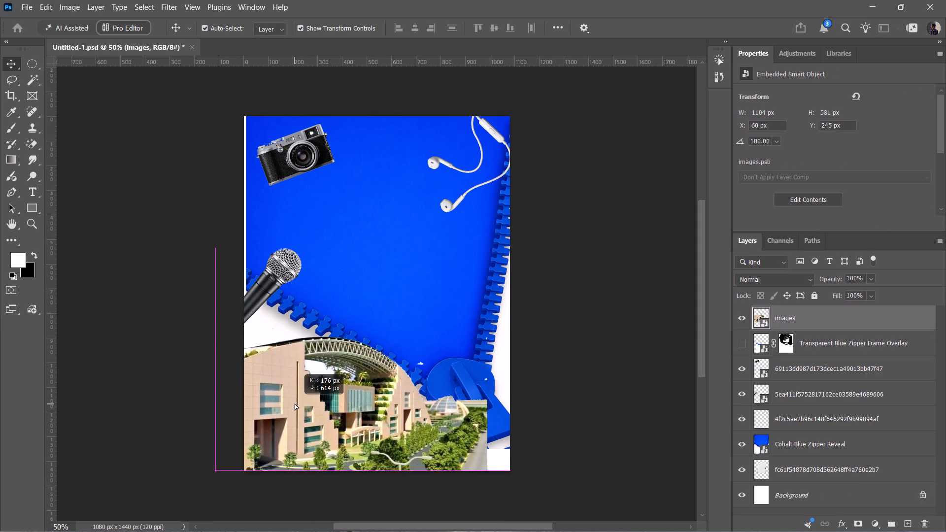
{"action": "scroll", "coordinate": [295, 403], "scroll_direction": "up", "scroll_amount": 1}
{"action": "left_click_drag", "start_coordinate": [295, 403], "coordinate": [323, 405]}
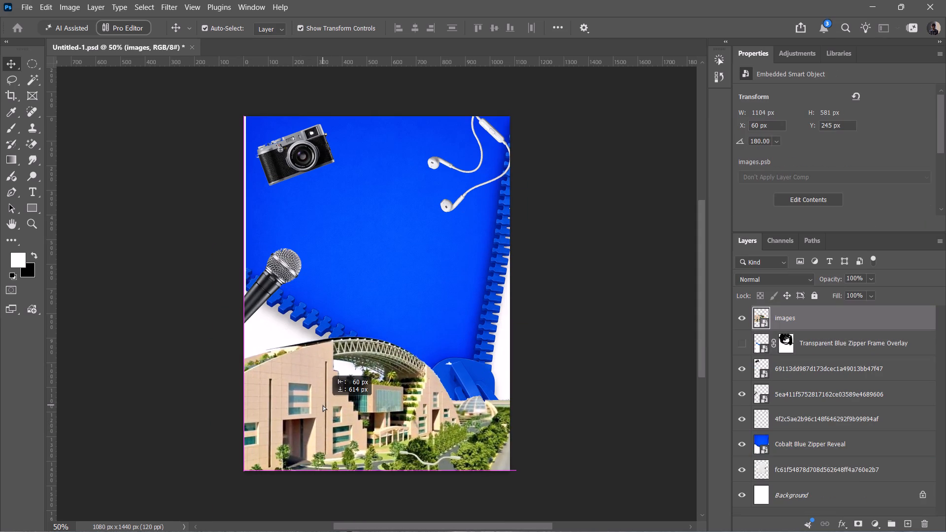
{"action": "left_click_drag", "start_coordinate": [323, 405], "coordinate": [320, 407]}
{"action": "scroll", "coordinate": [326, 405], "scroll_direction": "up", "scroll_amount": 3}
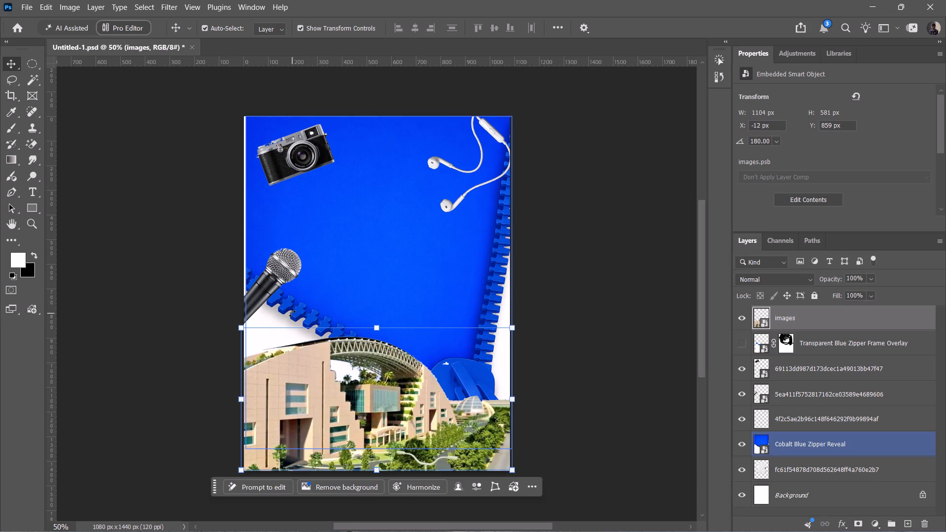
{"action": "left_click", "coordinate": [292, 313]}
{"action": "scroll", "coordinate": [328, 318], "scroll_direction": "right", "scroll_amount": 1}
{"action": "scroll", "coordinate": [792, 365], "scroll_direction": "left", "scroll_amount": 1}
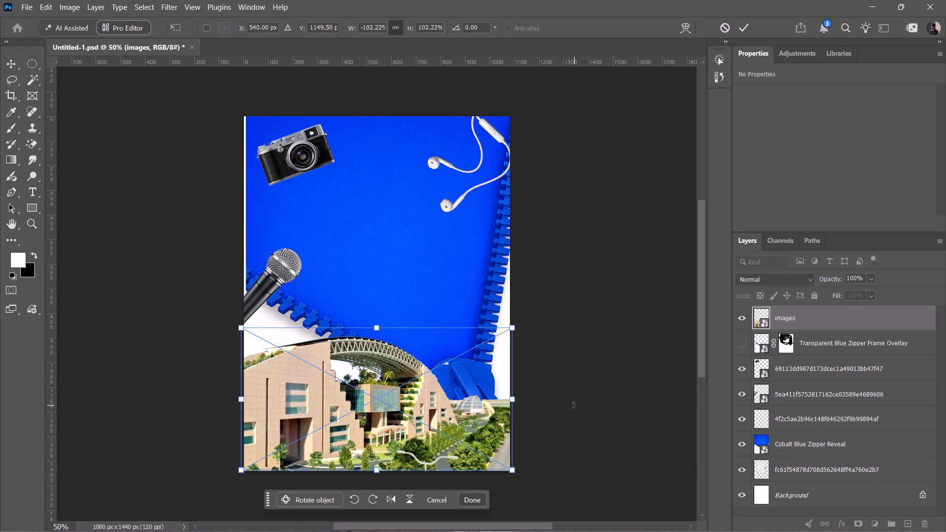
{"action": "scroll", "coordinate": [573, 405], "scroll_direction": "left", "scroll_amount": 1}
{"action": "key", "text": "Return"}
Scale the Cobalt Blue Zipper Reveal image to about 59.04% and centre it across the canvas with its top edge at the canvas top.
{"action": "scroll", "coordinate": [573, 405], "scroll_direction": "right", "scroll_amount": 1}
{"action": "scroll", "coordinate": [824, 329], "scroll_direction": "up", "scroll_amount": 1}
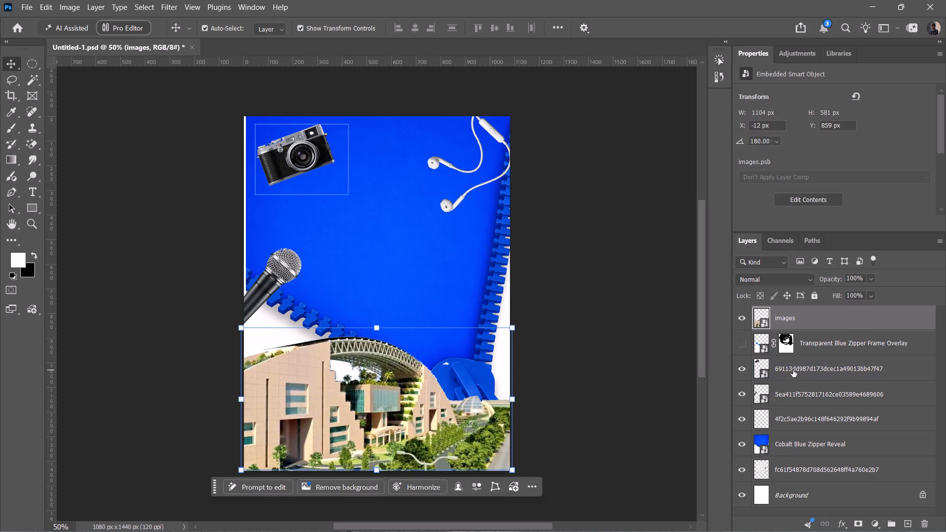
{"action": "scroll", "coordinate": [793, 370], "scroll_direction": "up", "scroll_amount": 1}
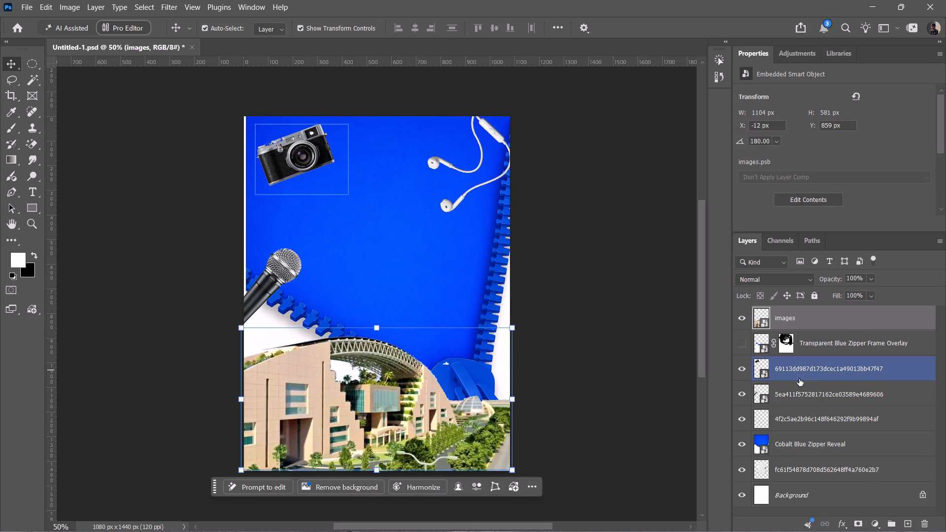
{"action": "scroll", "coordinate": [799, 379], "scroll_direction": "up", "scroll_amount": 1}
{"action": "left_click", "coordinate": [777, 448]}
{"action": "scroll", "coordinate": [777, 448], "scroll_direction": "left", "scroll_amount": 1}
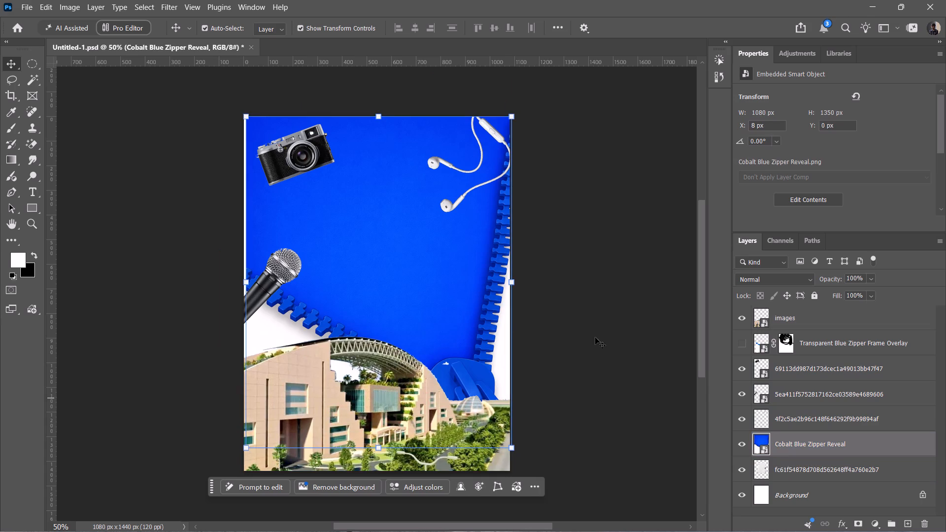
{"action": "scroll", "coordinate": [595, 337], "scroll_direction": "left", "scroll_amount": 1}
{"action": "left_click_drag", "start_coordinate": [352, 247], "coordinate": [348, 246]}
{"action": "scroll", "coordinate": [348, 246], "scroll_direction": "left", "scroll_amount": 1}
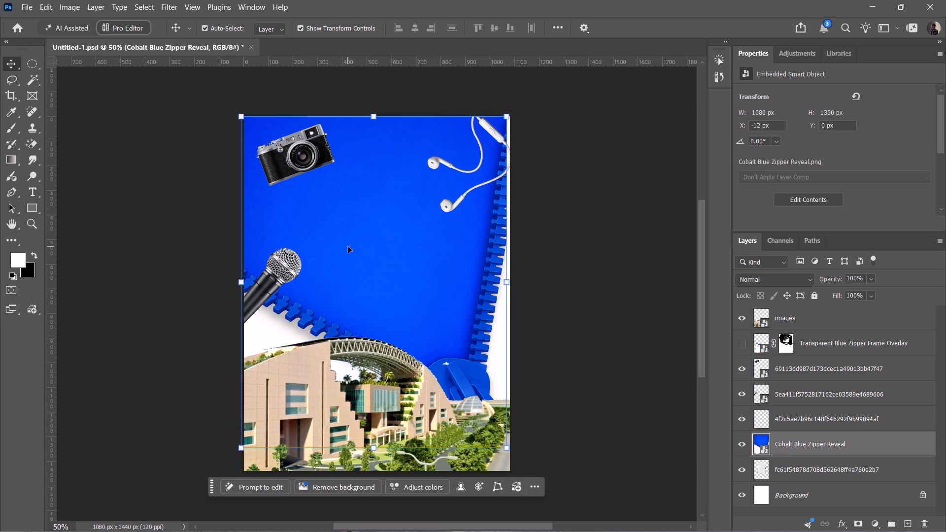
{"action": "scroll", "coordinate": [348, 246], "scroll_direction": "left", "scroll_amount": 1}
{"action": "scroll", "coordinate": [302, 256], "scroll_direction": "left", "scroll_amount": 1}
{"action": "left_click_drag", "start_coordinate": [242, 282], "coordinate": [236, 282]}
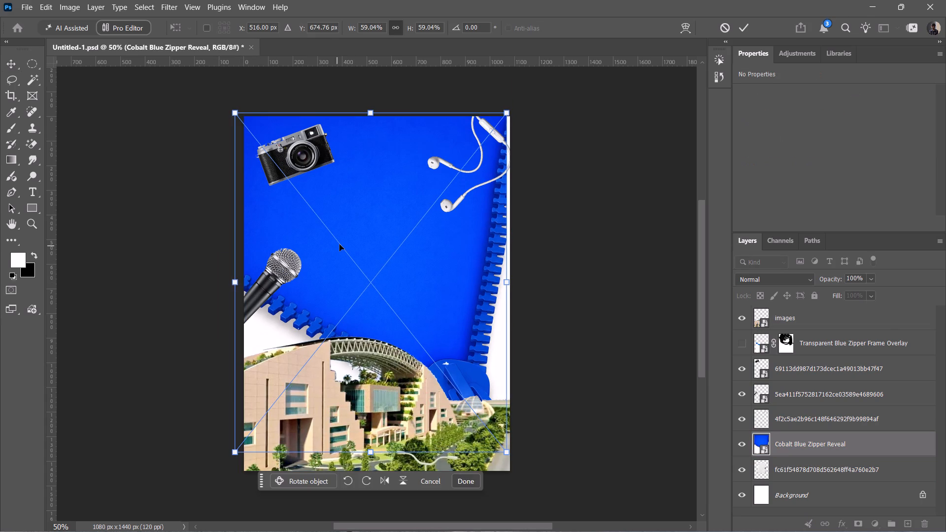
{"action": "left_click_drag", "start_coordinate": [339, 244], "coordinate": [346, 245]}
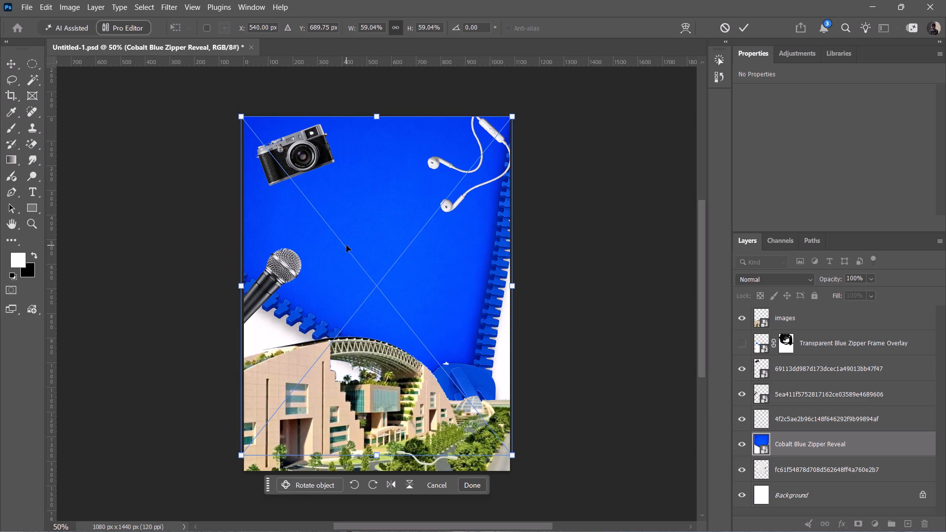
{"action": "scroll", "coordinate": [374, 265], "scroll_direction": "up", "scroll_amount": 1}
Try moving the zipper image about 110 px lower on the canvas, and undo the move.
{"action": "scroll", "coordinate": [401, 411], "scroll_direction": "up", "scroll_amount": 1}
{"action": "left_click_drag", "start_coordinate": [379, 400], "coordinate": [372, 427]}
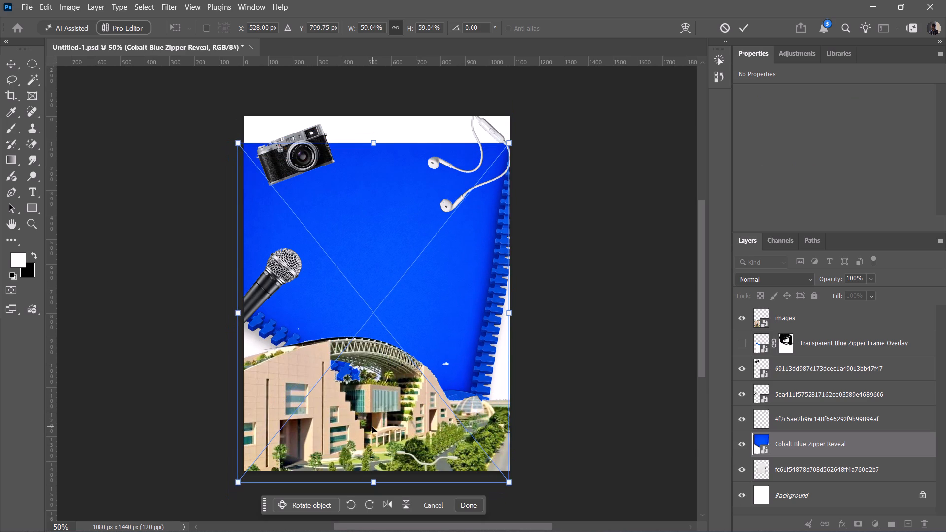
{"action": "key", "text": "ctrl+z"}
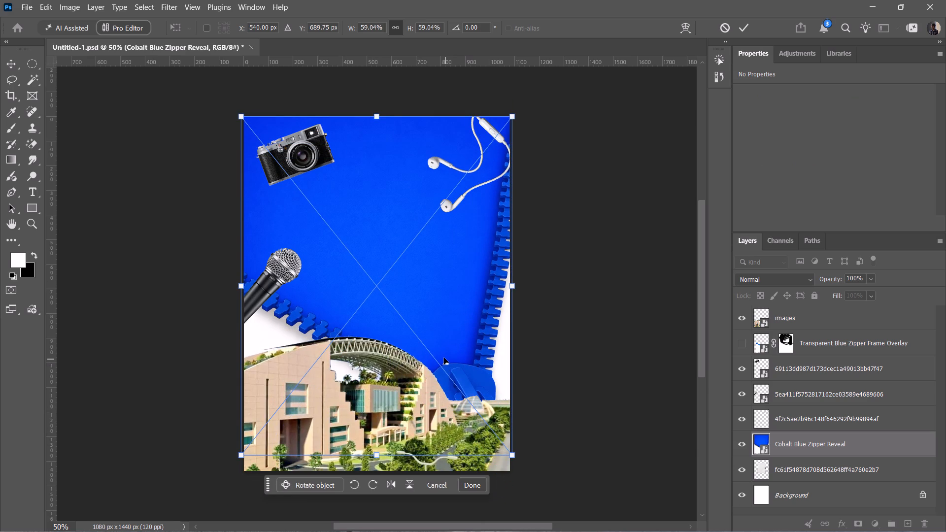
Inspect the building's cut-out edge over the zipper pull, and open the building smart object's contents for editing.
{"action": "scroll", "coordinate": [451, 361], "scroll_direction": "up", "scroll_amount": 7, "text": "ctrl"}
{"action": "scroll", "coordinate": [532, 377], "scroll_direction": "up", "scroll_amount": 6, "text": "ctrl+alt"}
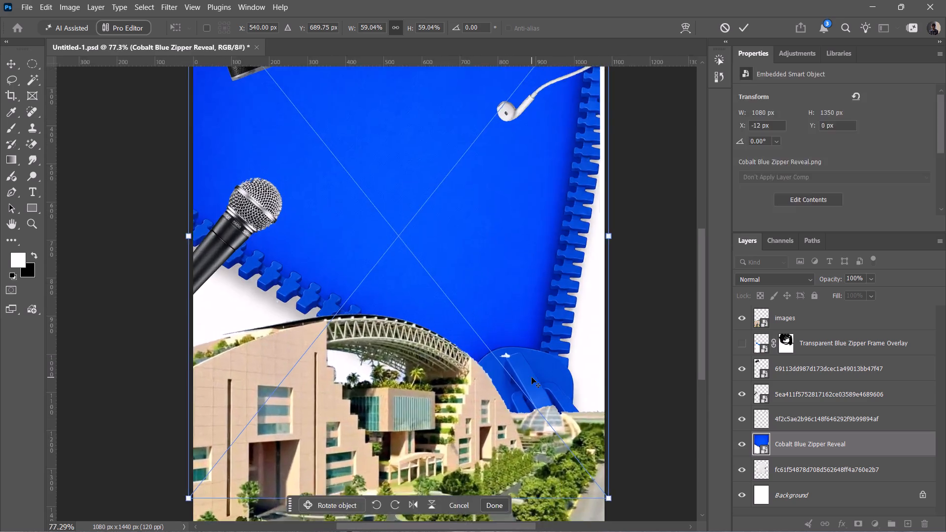
{"action": "scroll", "coordinate": [532, 377], "scroll_direction": "up", "scroll_amount": 17, "text": "ctrl+alt"}
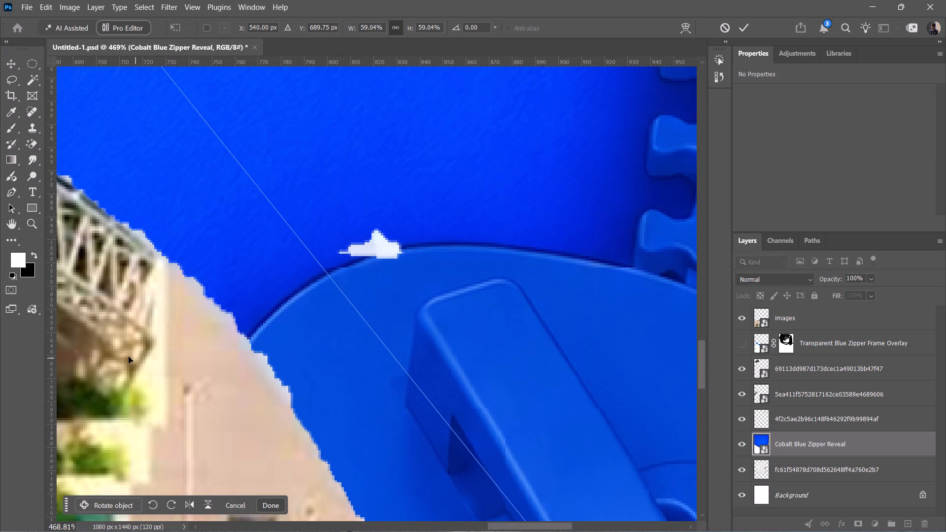
{"action": "scroll", "coordinate": [129, 357], "scroll_direction": "down", "scroll_amount": 1, "text": "ctrl+alt"}
{"action": "scroll", "coordinate": [129, 357], "scroll_direction": "down", "scroll_amount": 5, "text": "ctrl"}
{"action": "scroll", "coordinate": [129, 357], "scroll_direction": "down", "scroll_amount": 5, "text": "ctrl+alt"}
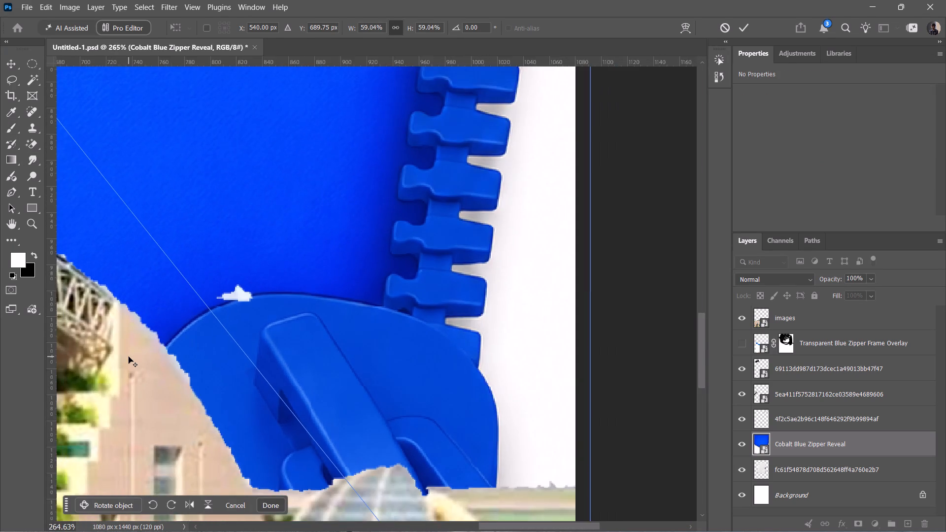
{"action": "scroll", "coordinate": [129, 357], "scroll_direction": "down", "scroll_amount": 6, "text": "ctrl+alt"}
{"action": "scroll", "coordinate": [372, 406], "scroll_direction": "left", "scroll_amount": 3}
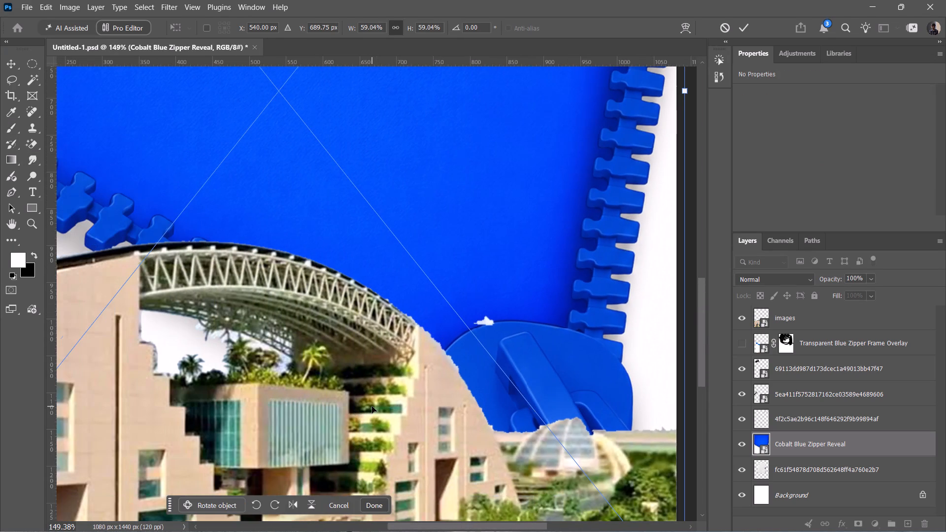
{"action": "scroll", "coordinate": [372, 406], "scroll_direction": "left", "scroll_amount": 1}
{"action": "triple_click", "coordinate": [760, 318]}
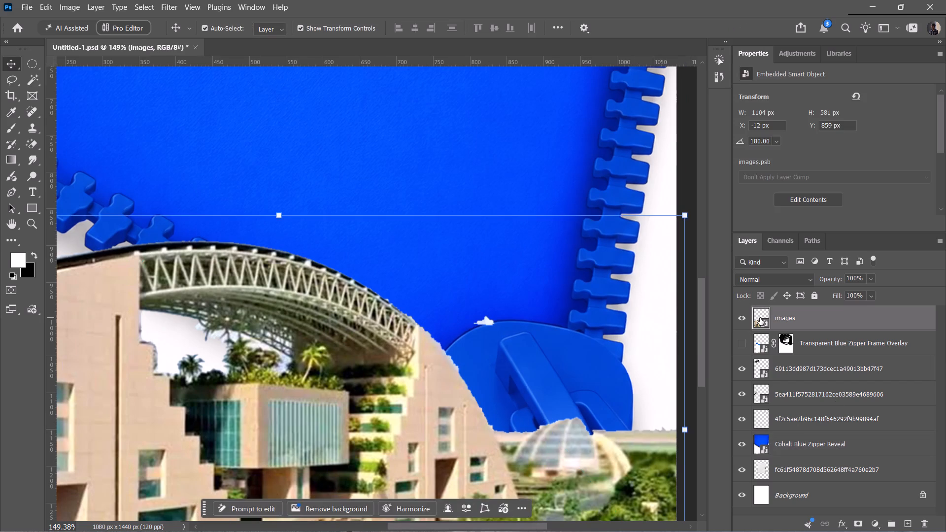
{"action": "scroll", "coordinate": [582, 151], "scroll_direction": "left", "scroll_amount": 1}
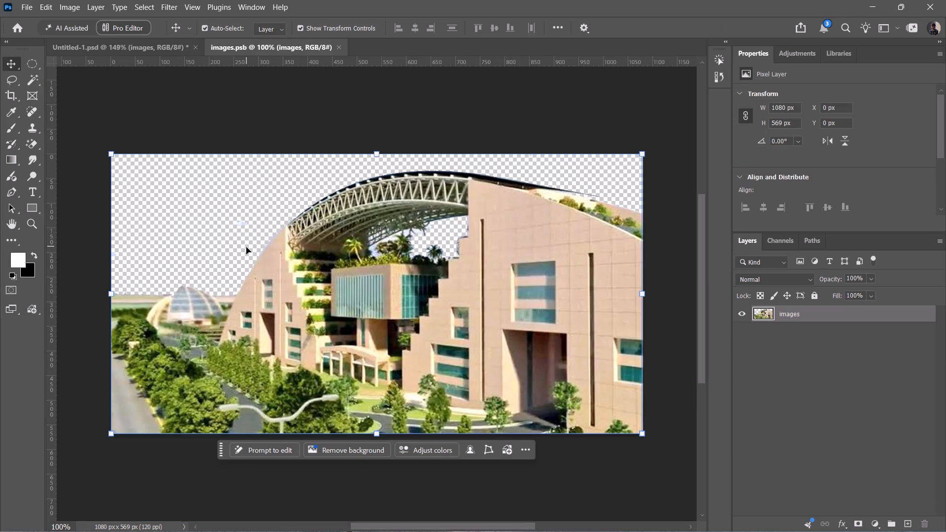
{"action": "scroll", "coordinate": [246, 247], "scroll_direction": "left", "scroll_amount": 1}
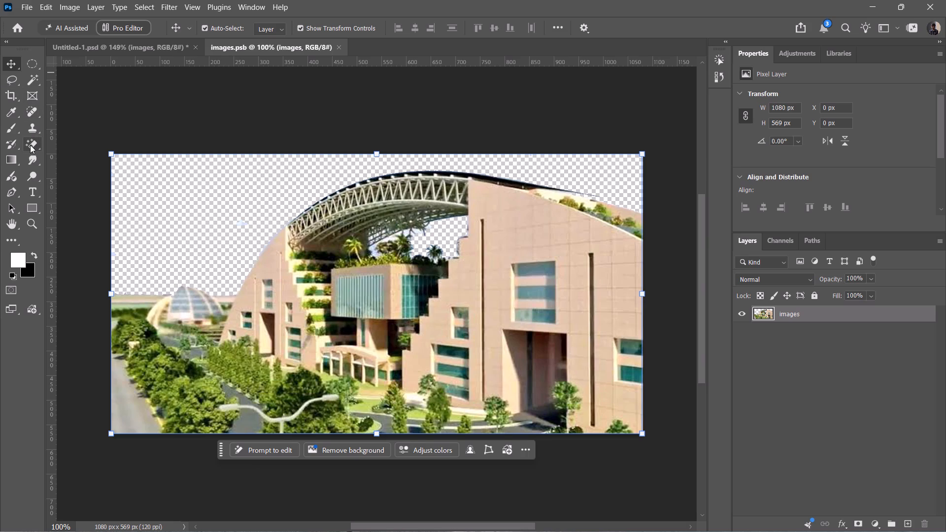
Erase the small leftover sky patch in the transparent area beside the building with the Magic Eraser.
{"action": "left_click", "coordinate": [30, 145]}
{"action": "scroll", "coordinate": [240, 218], "scroll_direction": "up", "scroll_amount": 11, "text": "ctrl+alt"}
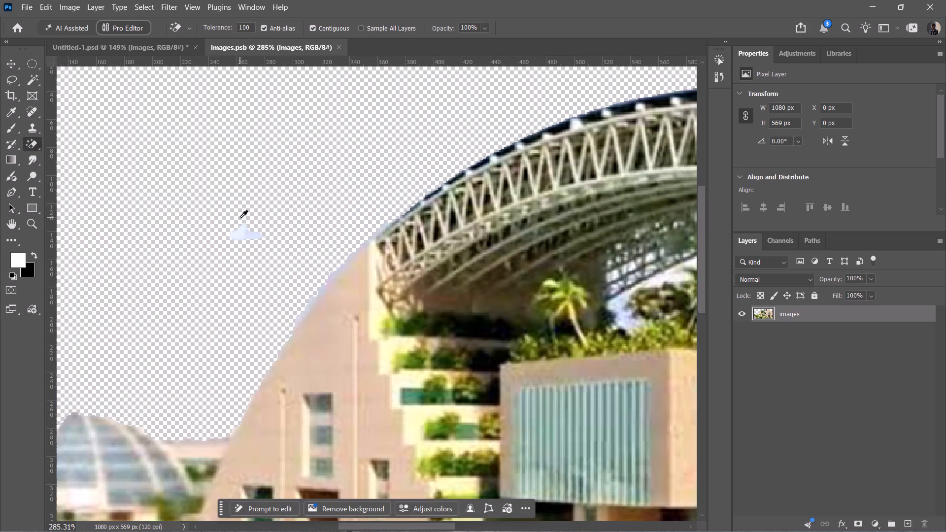
{"action": "left_click_drag", "start_coordinate": [242, 226], "coordinate": [251, 248]}
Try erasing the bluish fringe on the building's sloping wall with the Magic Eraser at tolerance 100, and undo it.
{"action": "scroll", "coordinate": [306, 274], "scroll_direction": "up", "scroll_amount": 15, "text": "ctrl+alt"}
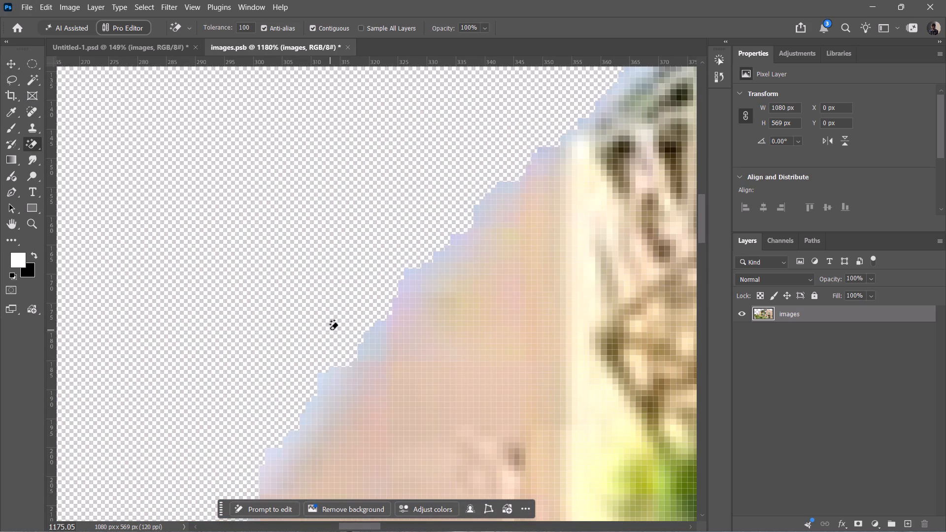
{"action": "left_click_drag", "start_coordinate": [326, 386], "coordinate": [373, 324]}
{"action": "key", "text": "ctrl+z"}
Erase the bluish fringe along the building's sloping wall below the roof arch with the Magic Eraser at tolerance 15.
{"action": "left_click", "coordinate": [181, 27]}
{"action": "left_click", "coordinate": [181, 27]}
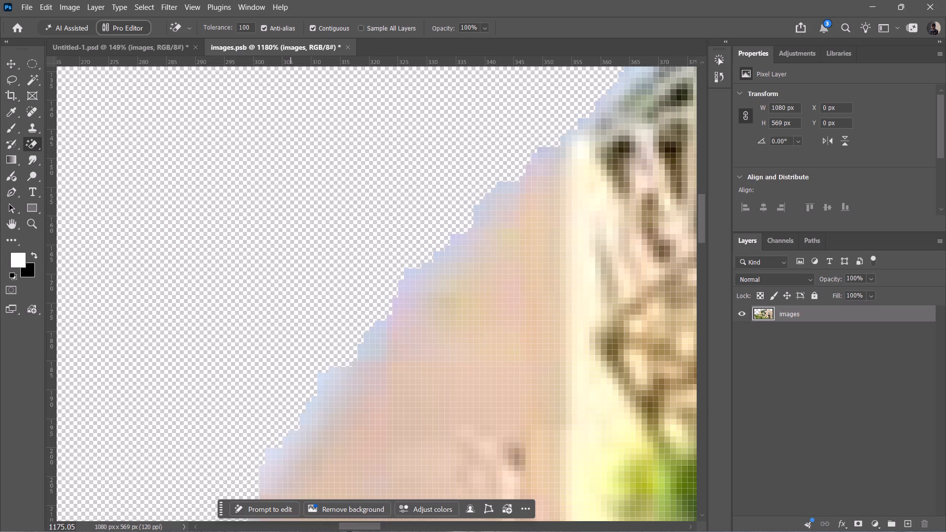
{"action": "left_click", "coordinate": [242, 31]}
{"action": "key", "text": "Right"}
{"action": "key", "text": "Right"}
{"action": "key", "text": "BackSpace"}
{"action": "key", "text": "BackSpace"}
{"action": "key", "text": "BackSpace"}
{"action": "type", "text": "15"}
{"action": "key", "text": "Return"}
{"action": "left_click_drag", "start_coordinate": [367, 331], "coordinate": [370, 312]}
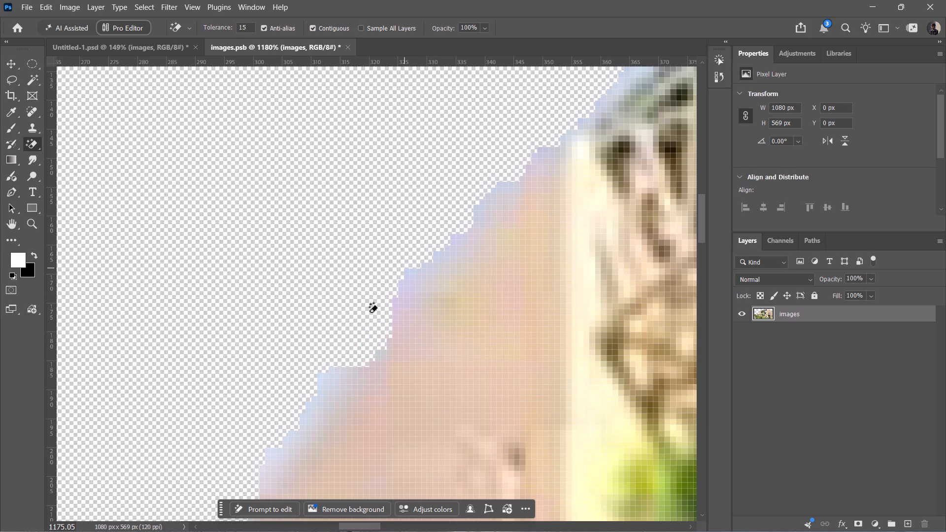
{"action": "left_click_drag", "start_coordinate": [370, 312], "coordinate": [391, 303]}
{"action": "left_click_drag", "start_coordinate": [391, 303], "coordinate": [487, 200]}
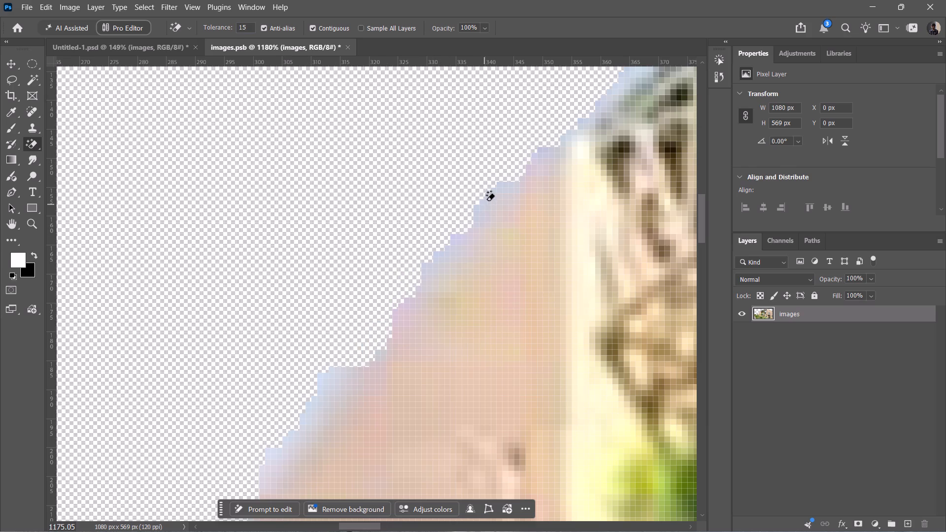
{"action": "left_click_drag", "start_coordinate": [487, 200], "coordinate": [490, 194]}
{"action": "double_click", "coordinate": [490, 194]}
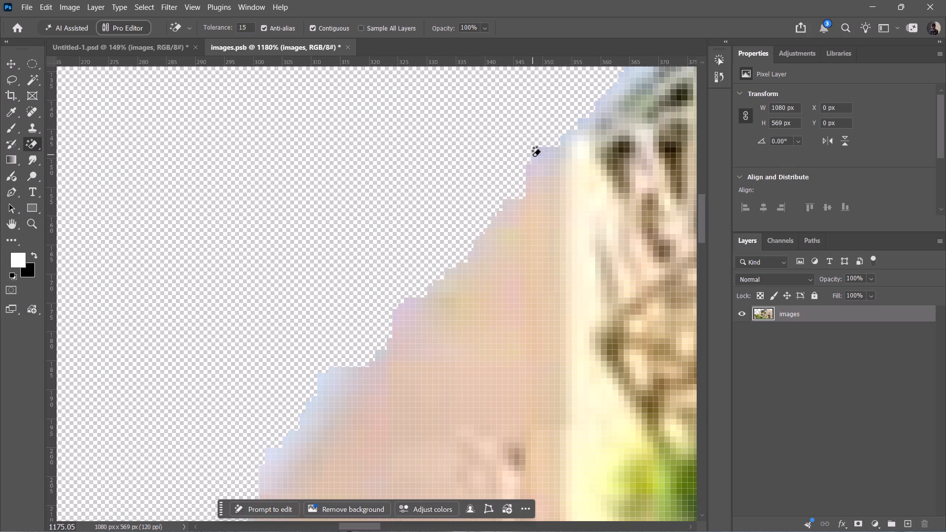
{"action": "left_click", "coordinate": [533, 156]}
{"action": "left_click", "coordinate": [332, 388]}
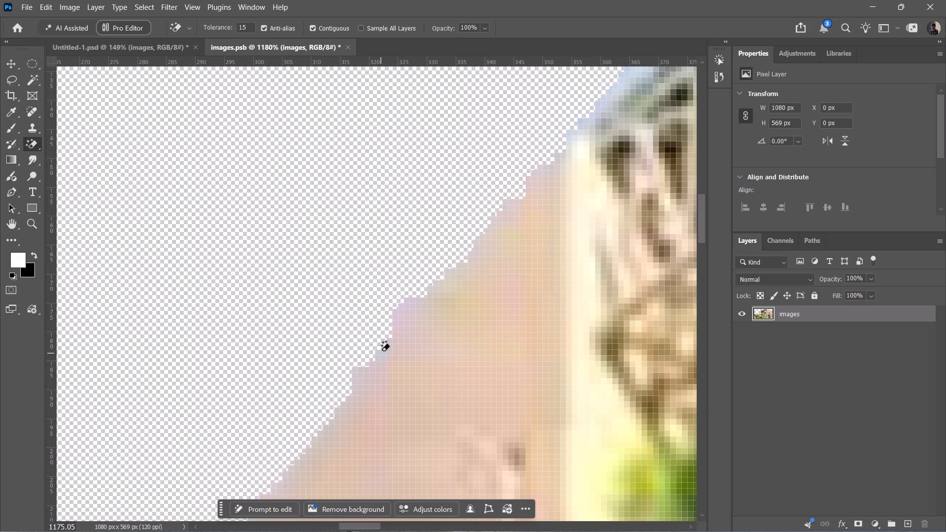
Examine the building's outline along the sloping wall and roof arch for remaining sky fringe.
{"action": "scroll", "coordinate": [390, 345], "scroll_direction": "down", "scroll_amount": 13, "text": "ctrl+alt"}
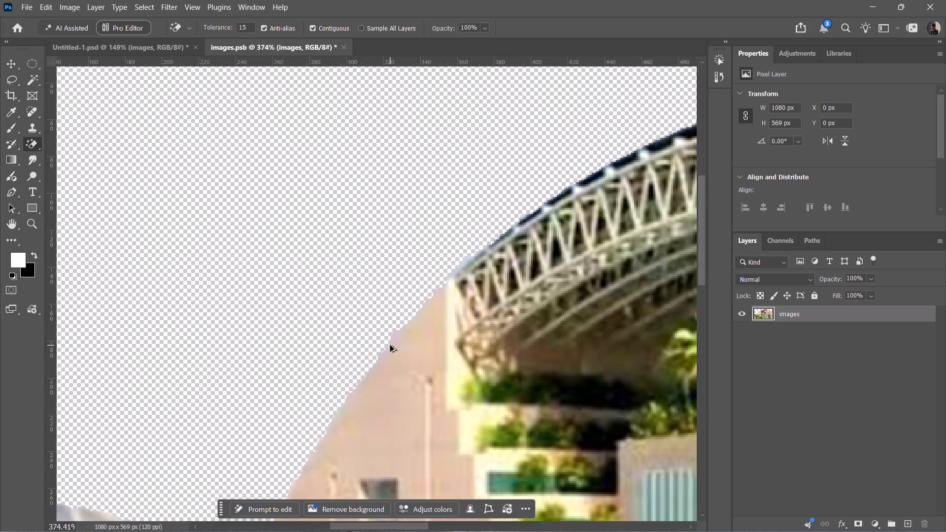
{"action": "scroll", "coordinate": [390, 345], "scroll_direction": "down", "scroll_amount": 11, "text": "ctrl+alt"}
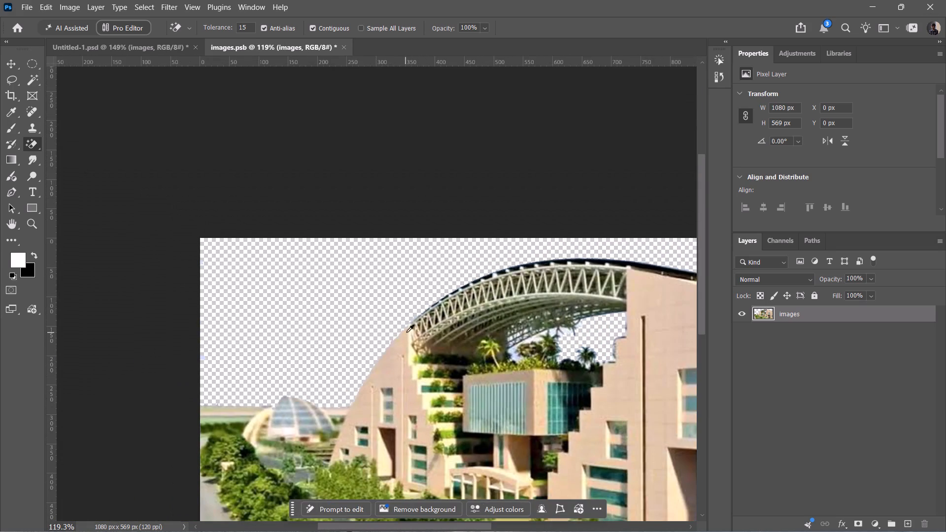
Save the cleaned-up building cut-out in images.psb and return to the Untitled-1.psd poster document.
{"action": "scroll", "coordinate": [381, 359], "scroll_direction": "down", "scroll_amount": 6, "text": "ctrl+alt"}
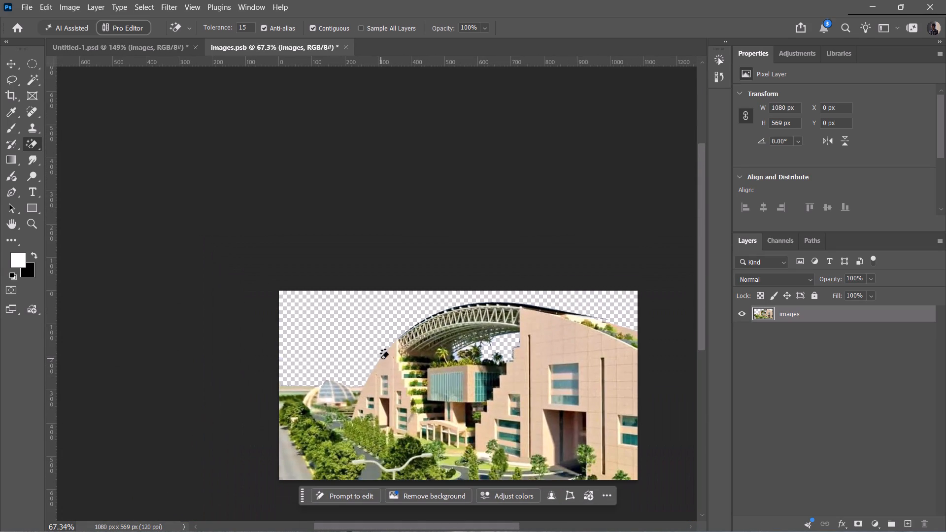
{"action": "key", "text": "ctrl+s"}
{"action": "left_click", "coordinate": [127, 50]}
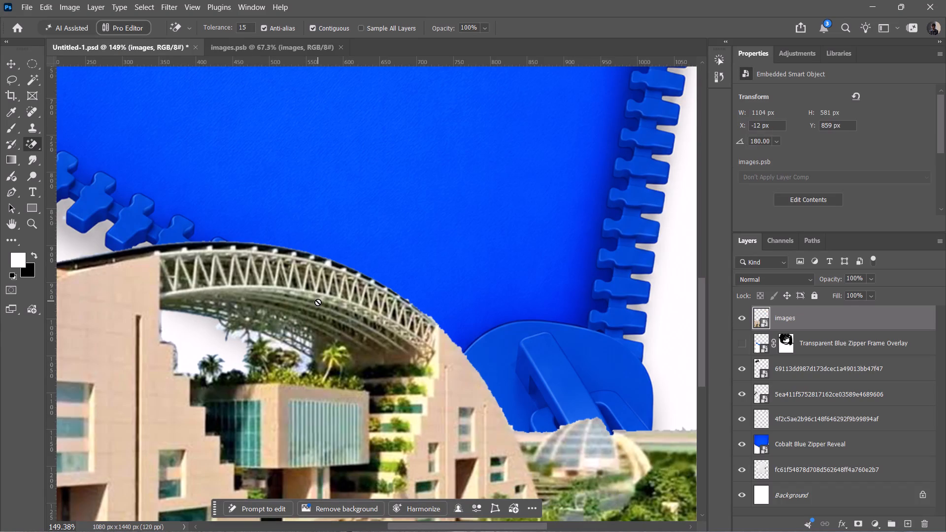
Move the Cobalt Blue Zipper Reveal layer up and flush with the poster's left edge, to X 0 px, Y -85 px.
{"action": "scroll", "coordinate": [469, 319], "scroll_direction": "down", "scroll_amount": 8, "text": "ctrl+alt"}
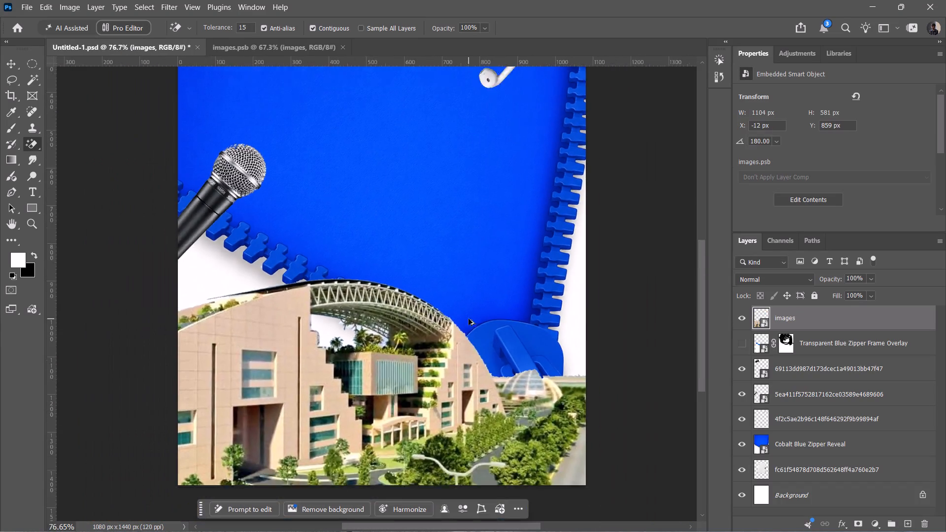
{"action": "scroll", "coordinate": [469, 319], "scroll_direction": "down", "scroll_amount": 3, "text": "ctrl+alt"}
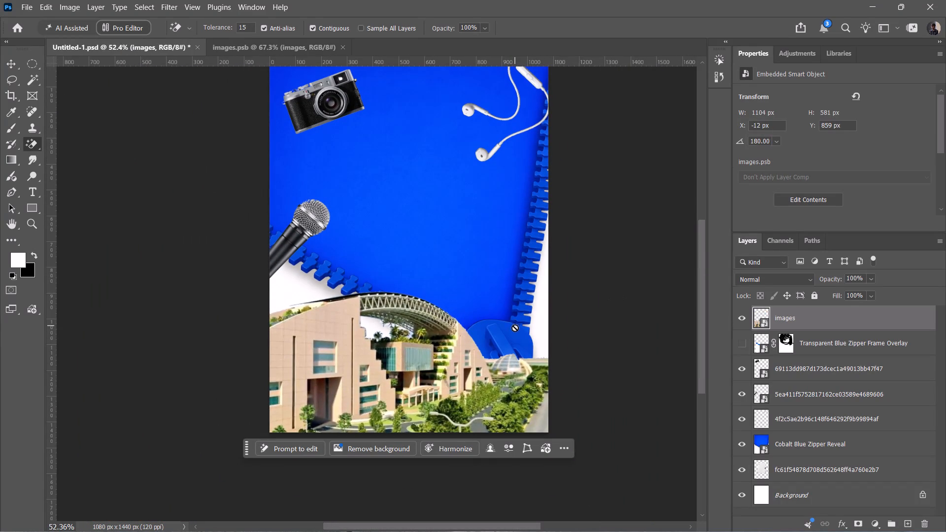
{"action": "scroll", "coordinate": [515, 315], "scroll_direction": "up", "scroll_amount": 2}
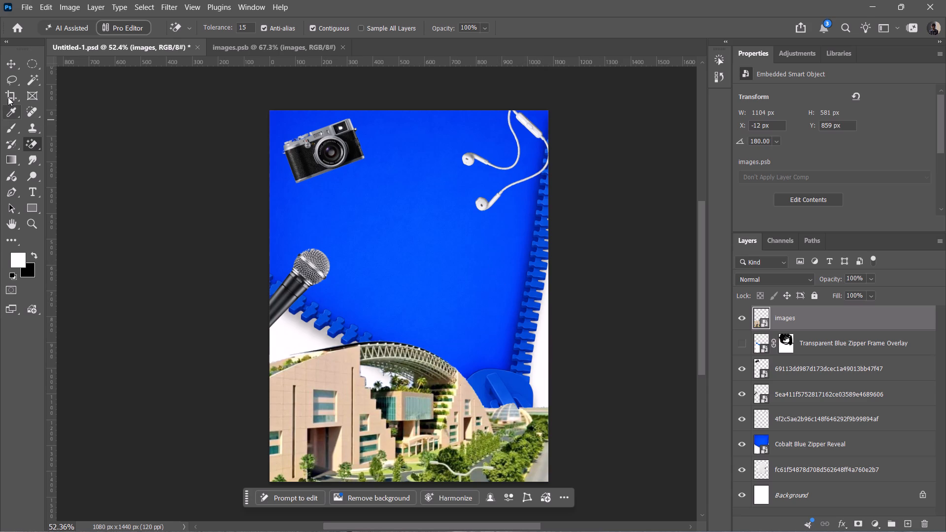
{"action": "left_click", "coordinate": [16, 61]}
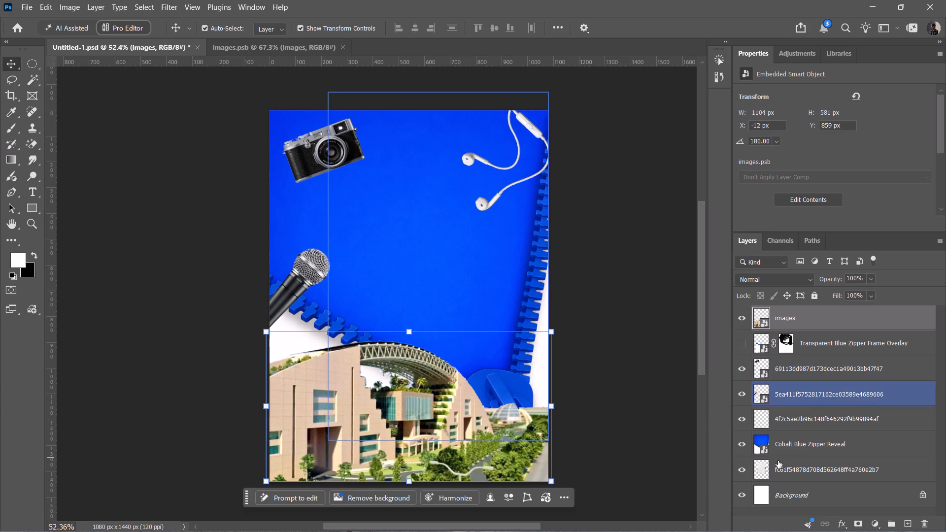
{"action": "left_click", "coordinate": [792, 451]}
{"action": "left_click_drag", "start_coordinate": [365, 244], "coordinate": [371, 221]}
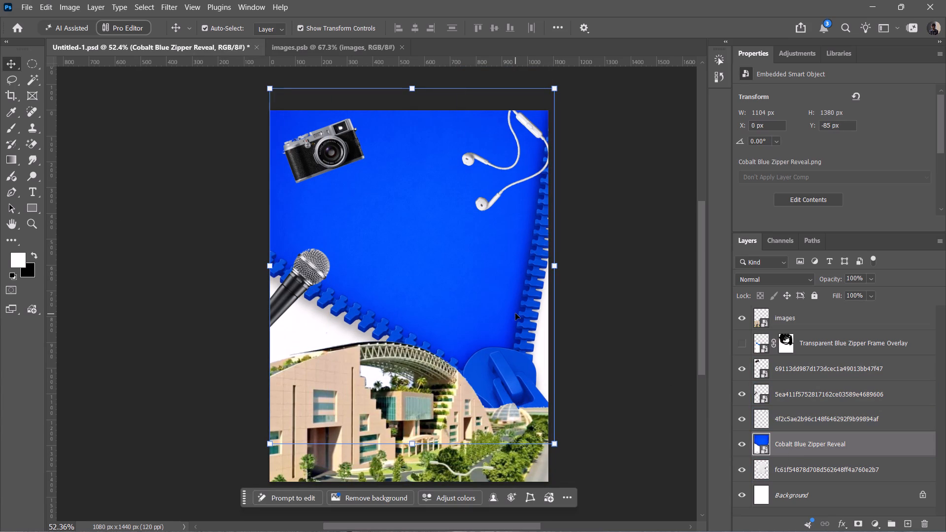
Rasterize the Cobalt Blue Zipper Reveal layer and erase its white area below the diagonal zipper teeth with the Magic Eraser at tolerance 15.
{"action": "left_click", "coordinate": [33, 140]}
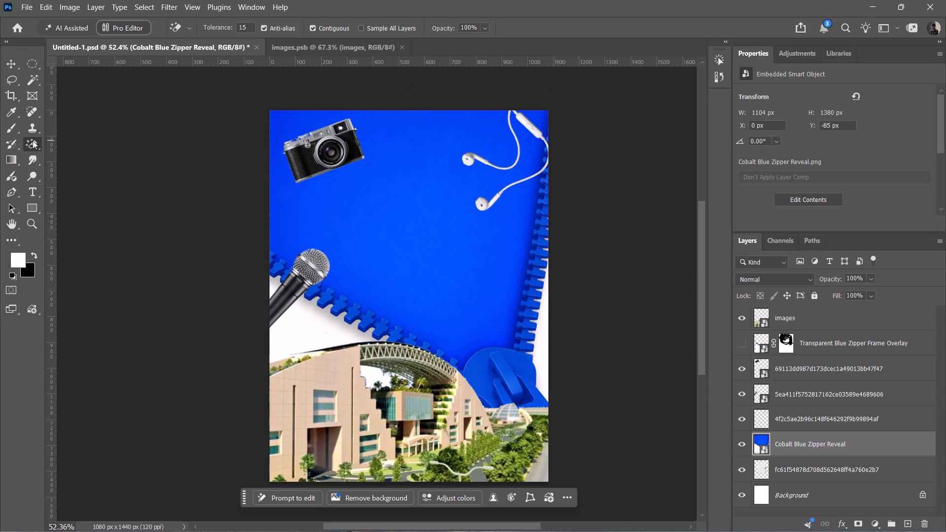
{"action": "right_click", "coordinate": [34, 141]}
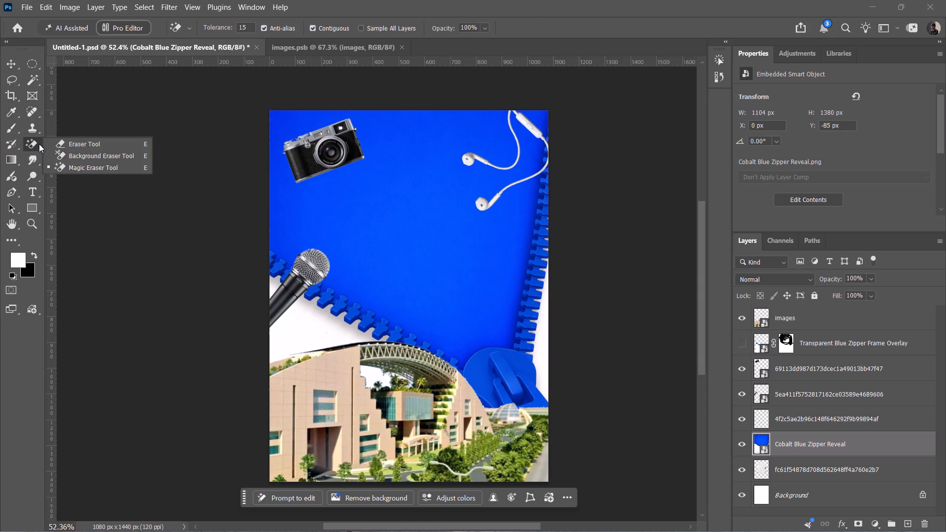
{"action": "left_click", "coordinate": [77, 167]}
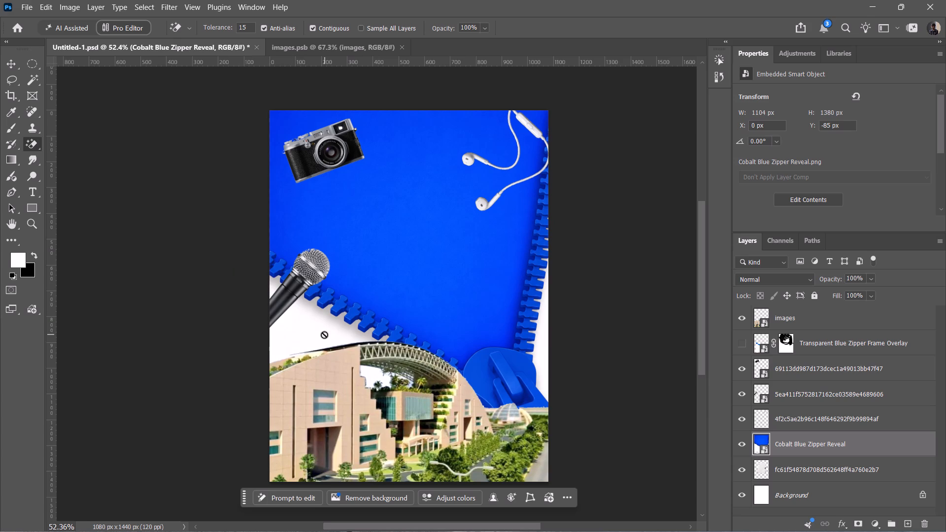
{"action": "left_click", "coordinate": [324, 334]}
{"action": "left_click", "coordinate": [441, 211]}
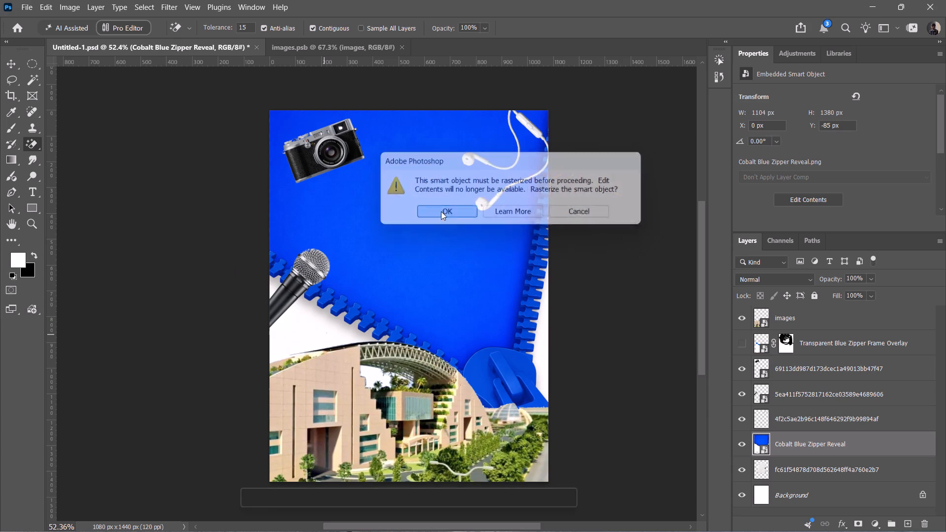
{"action": "left_click", "coordinate": [318, 325]}
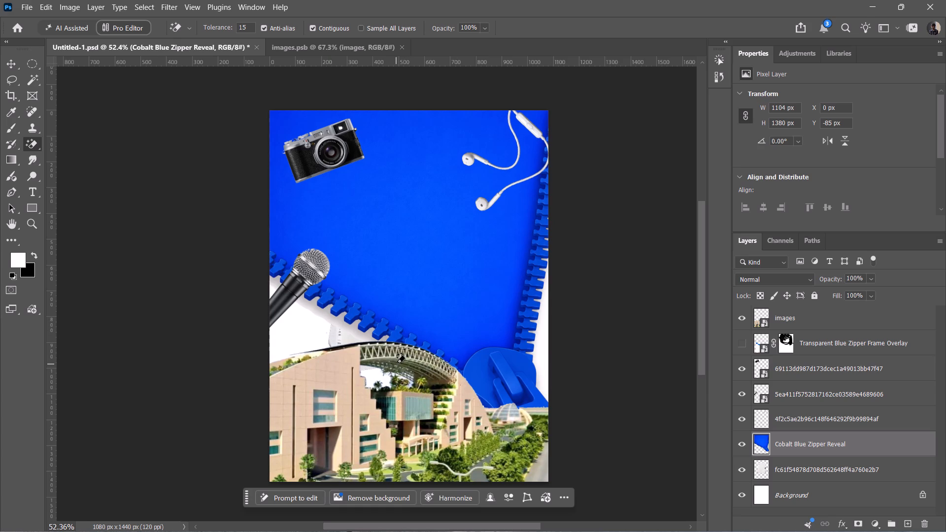
{"action": "left_click", "coordinate": [332, 321]}
{"action": "left_click", "coordinate": [339, 319]}
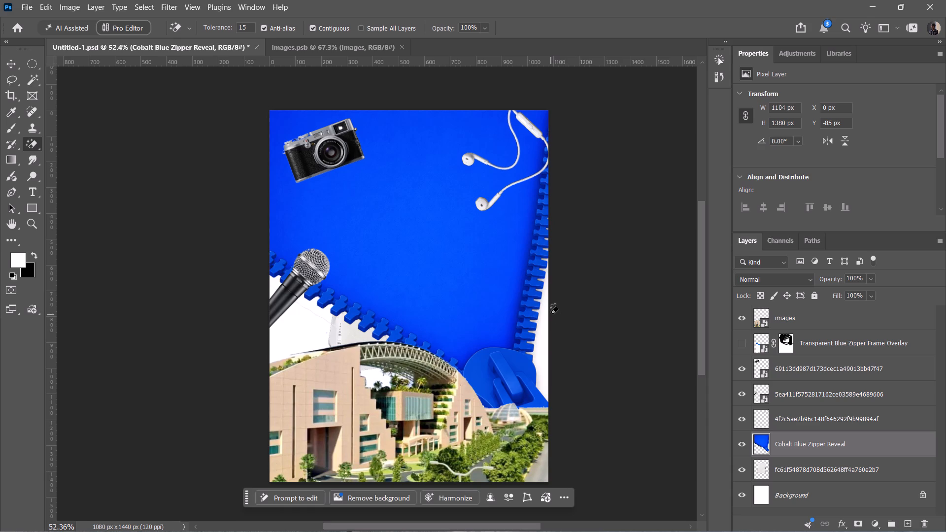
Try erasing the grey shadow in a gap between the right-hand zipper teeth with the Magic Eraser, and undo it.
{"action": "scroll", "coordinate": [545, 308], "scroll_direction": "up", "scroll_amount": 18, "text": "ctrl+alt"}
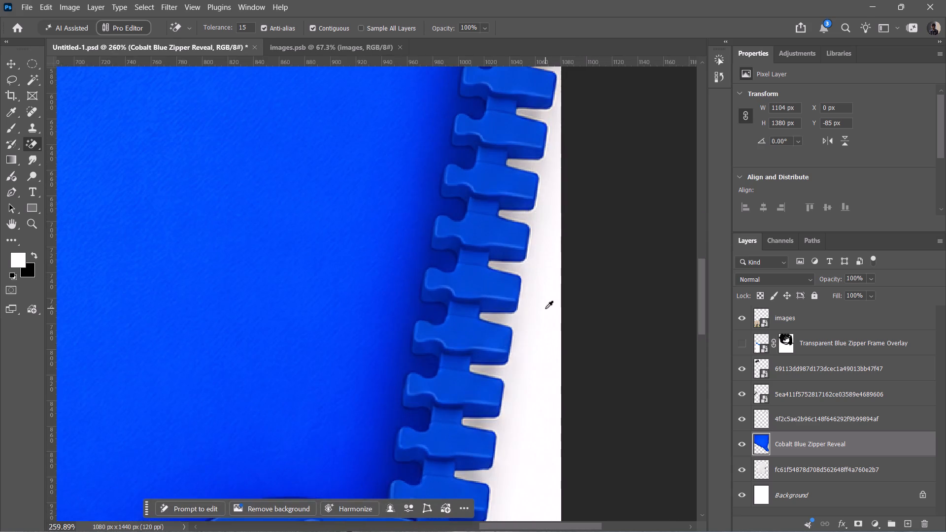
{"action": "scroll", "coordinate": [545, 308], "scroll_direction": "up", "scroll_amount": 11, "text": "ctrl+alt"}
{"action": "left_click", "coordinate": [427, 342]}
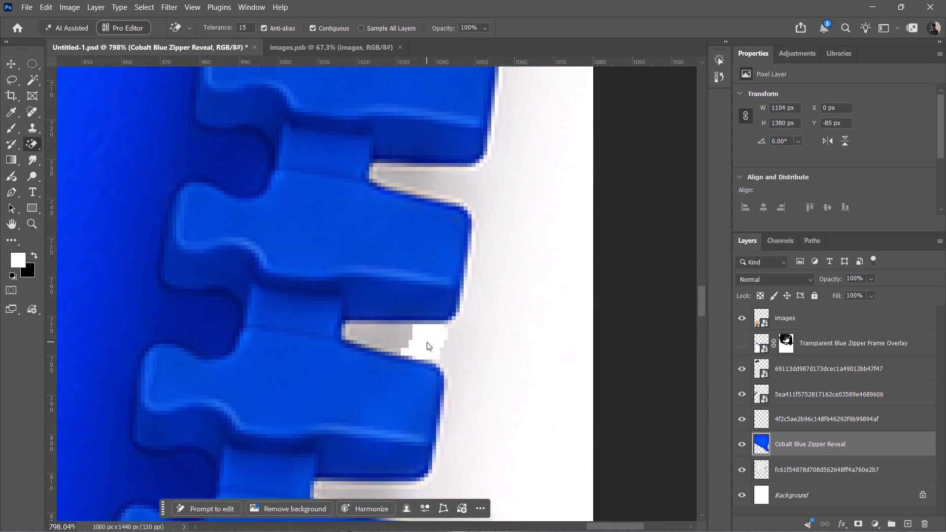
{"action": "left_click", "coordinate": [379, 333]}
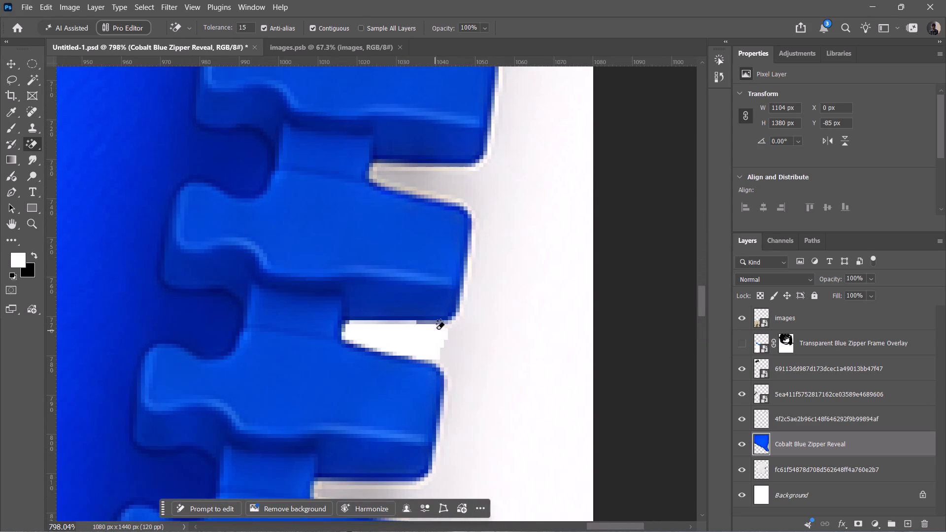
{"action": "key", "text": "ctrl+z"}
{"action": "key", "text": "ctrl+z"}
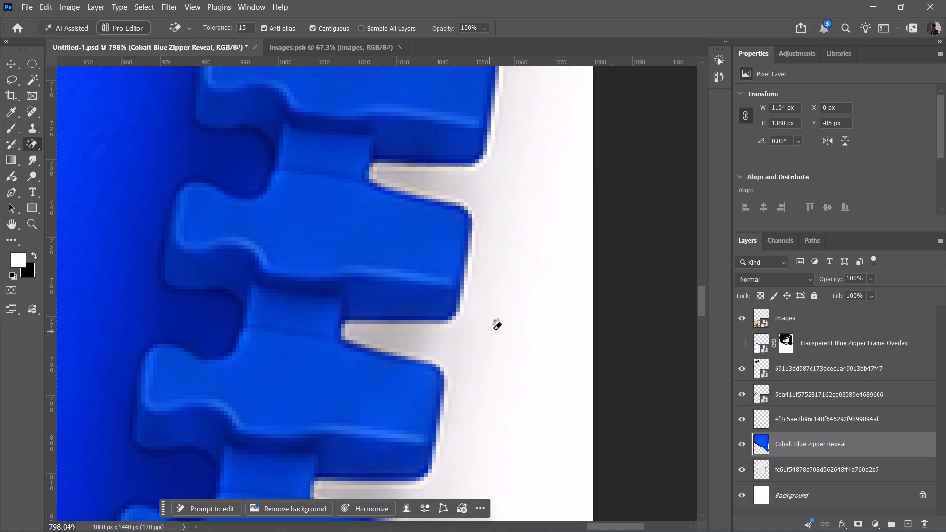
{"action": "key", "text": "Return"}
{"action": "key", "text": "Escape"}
Move the Cobalt Blue Zipper Reveal layer down 85 px to align with the poster's top edge at Y 0 px.
{"action": "scroll", "coordinate": [515, 350], "scroll_direction": "down", "scroll_amount": 2, "text": "ctrl+alt"}
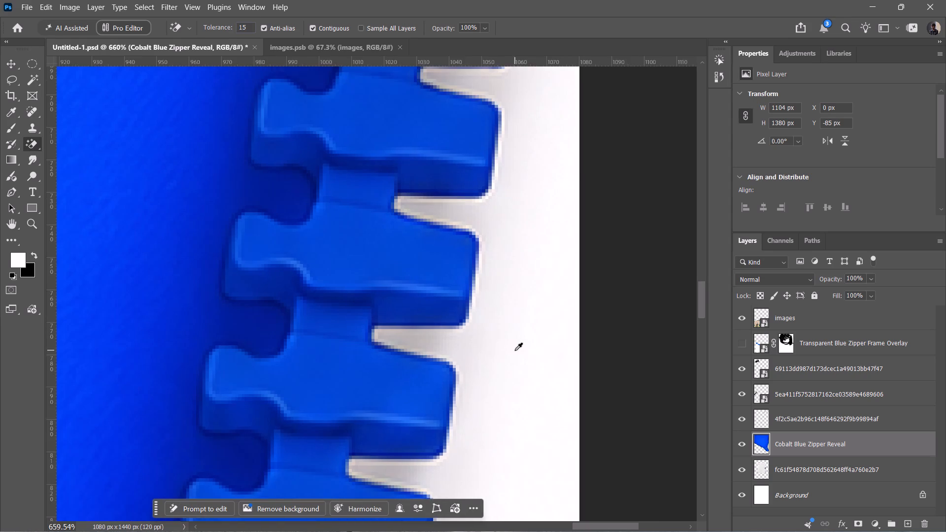
{"action": "scroll", "coordinate": [515, 350], "scroll_direction": "down", "scroll_amount": 9, "text": "ctrl+alt"}
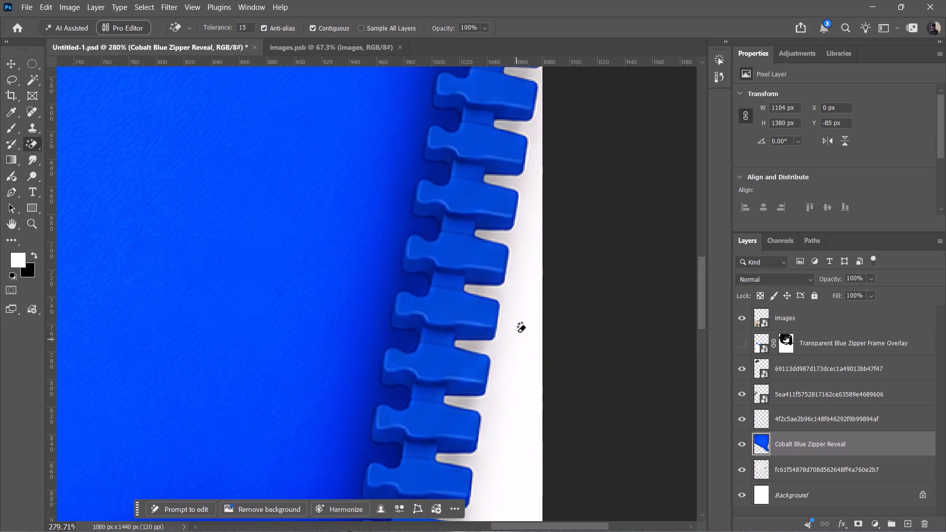
{"action": "scroll", "coordinate": [398, 312], "scroll_direction": "down", "scroll_amount": 11, "text": "ctrl+alt"}
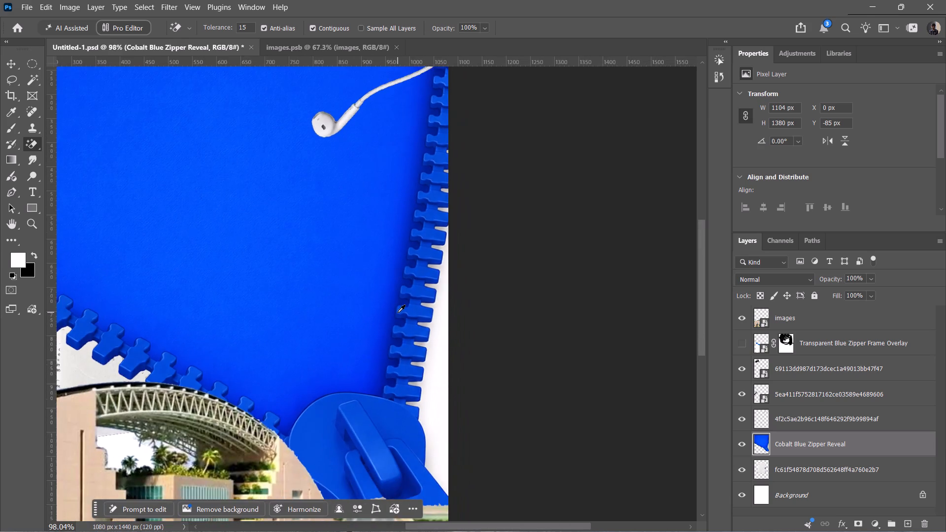
{"action": "scroll", "coordinate": [398, 312], "scroll_direction": "down", "scroll_amount": 9, "text": "ctrl+alt"}
{"action": "left_click", "coordinate": [6, 61]}
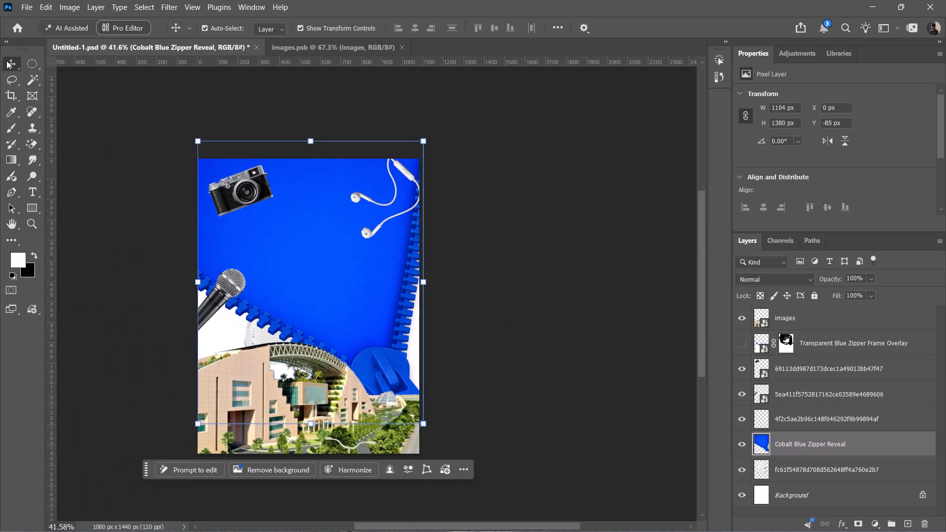
{"action": "left_click_drag", "start_coordinate": [287, 226], "coordinate": [289, 244]}
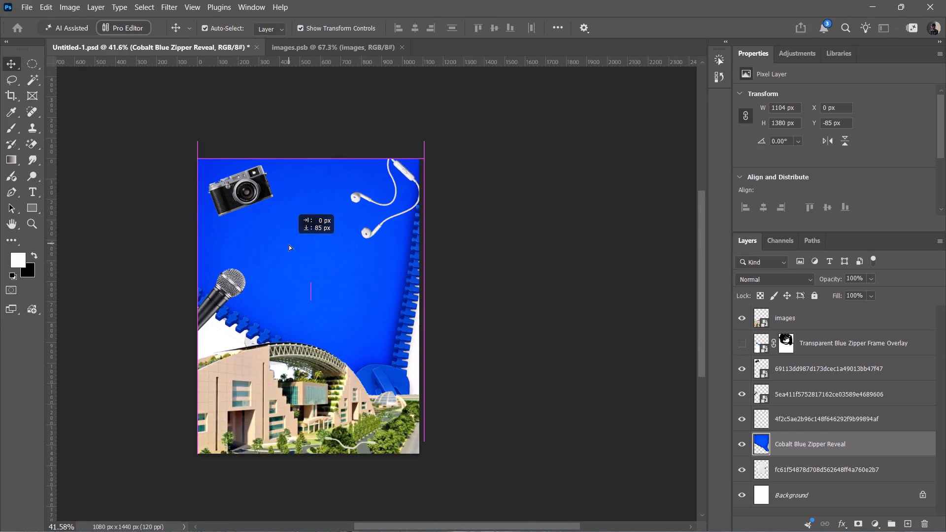
{"action": "left_click_drag", "start_coordinate": [289, 244], "coordinate": [289, 242]}
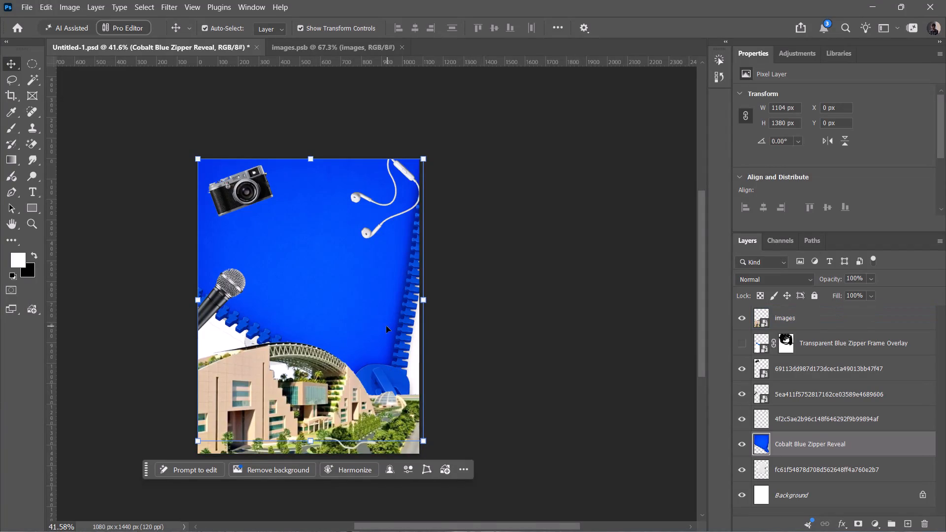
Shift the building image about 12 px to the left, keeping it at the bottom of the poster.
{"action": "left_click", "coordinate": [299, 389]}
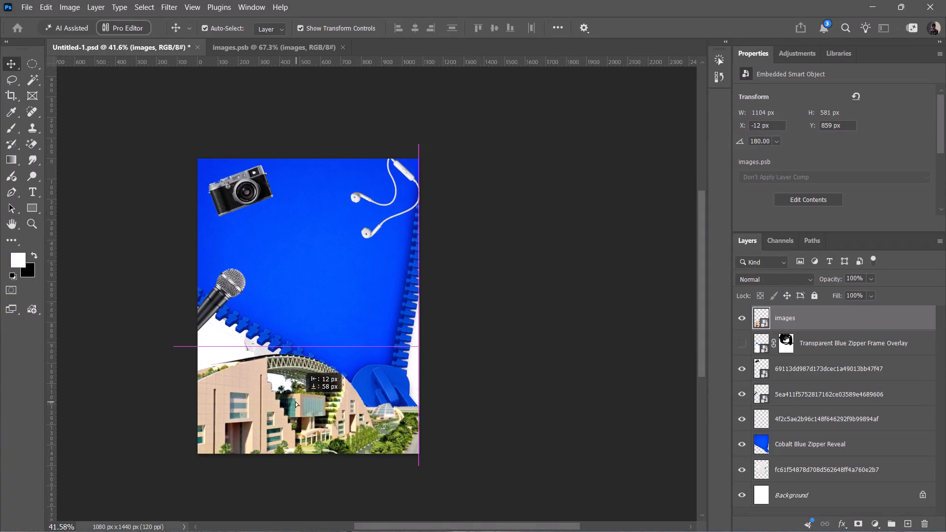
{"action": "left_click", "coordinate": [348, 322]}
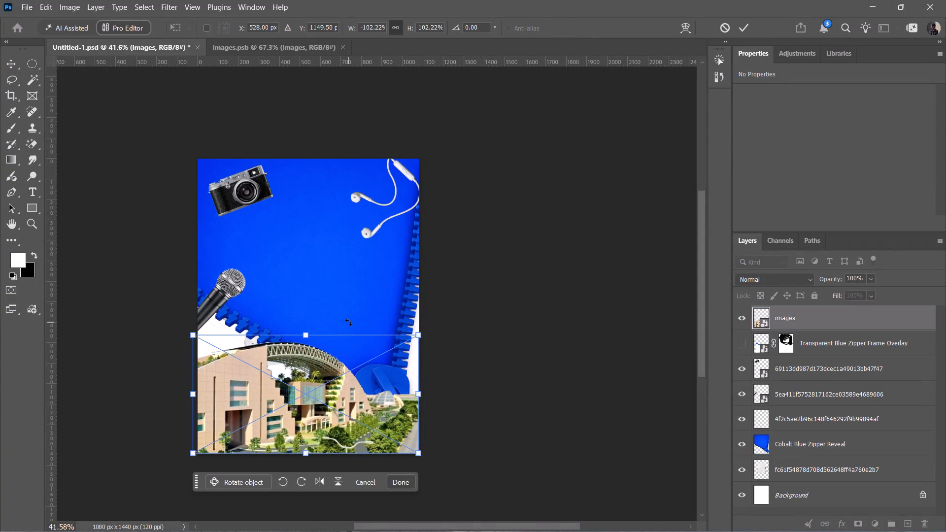
Bring the Cobalt Blue Zipper Reveal layer to the top of the layer stack, above the images layer.
{"action": "left_click", "coordinate": [792, 453]}
{"action": "left_click_drag", "start_coordinate": [796, 438], "coordinate": [792, 312]}
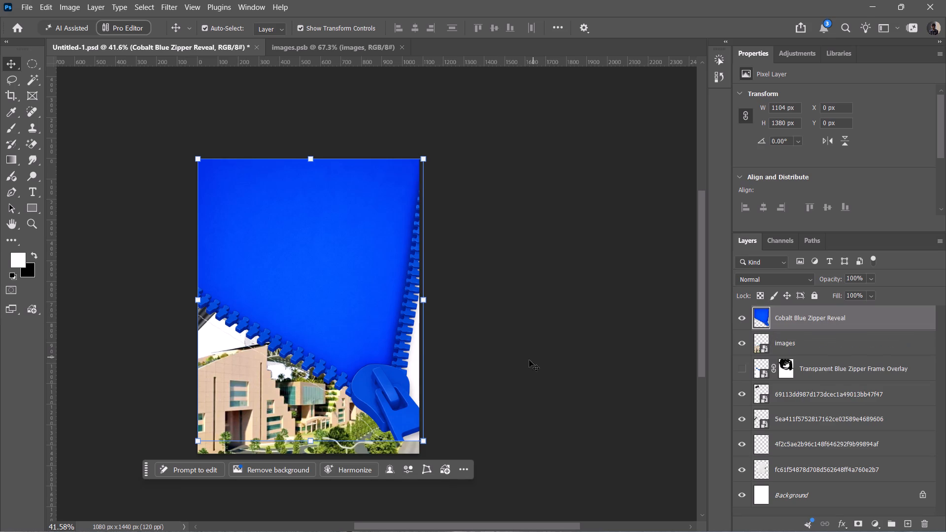
{"action": "left_click", "coordinate": [491, 362]}
{"action": "left_click", "coordinate": [326, 347]}
Enlarge the Cobalt Blue Zipper Reveal layer proportionally to about 104.80% from its upper-left corner, reaching the poster's bottom edge.
{"action": "left_click_drag", "start_coordinate": [425, 442], "coordinate": [430, 451]}
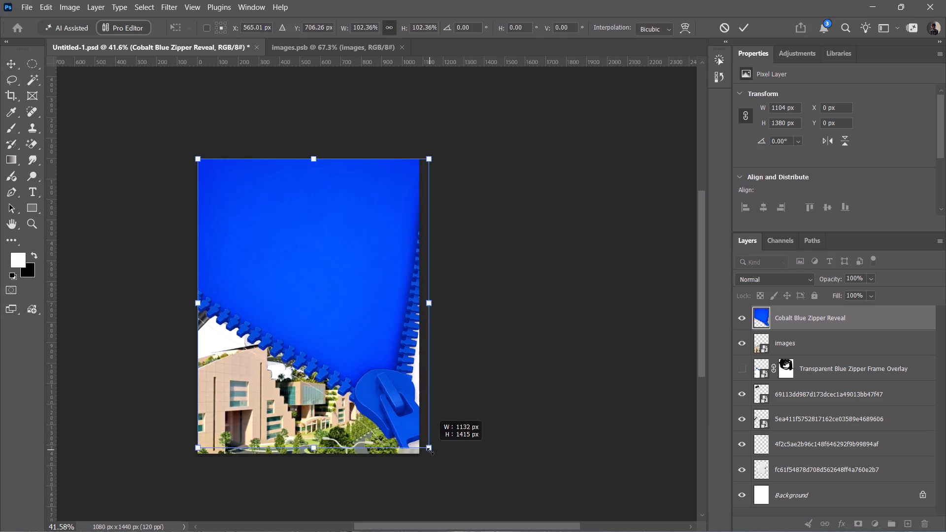
{"action": "left_click_drag", "start_coordinate": [430, 451], "coordinate": [432, 459]}
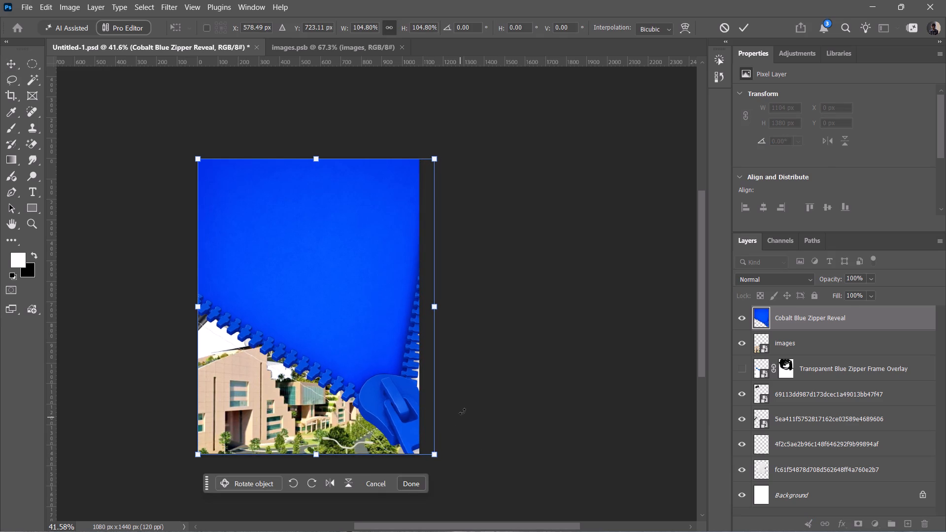
{"action": "left_click", "coordinate": [462, 411]}
Move the building image down and left to about X -92 px, Y 990 px, under the zipper opening.
{"action": "left_click", "coordinate": [811, 334]}
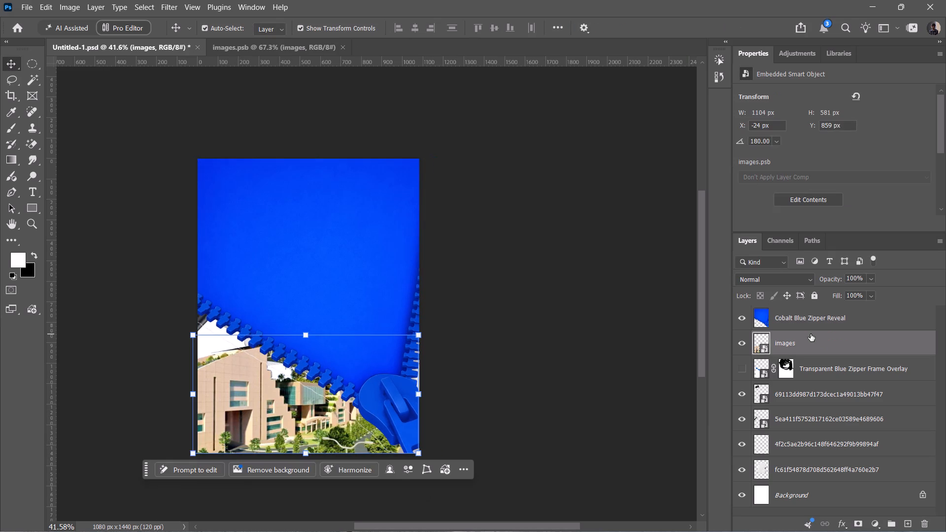
{"action": "left_click_drag", "start_coordinate": [271, 403], "coordinate": [238, 441]}
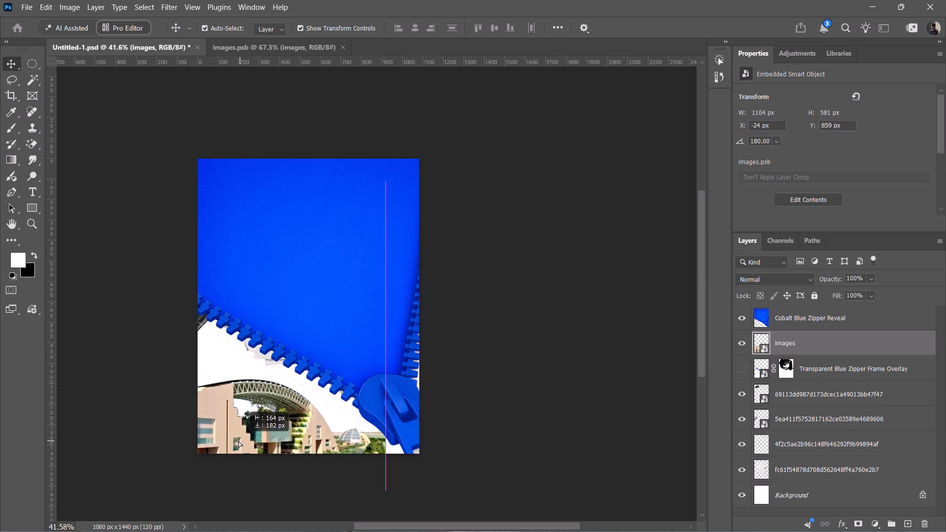
{"action": "left_click_drag", "start_coordinate": [238, 441], "coordinate": [241, 424]}
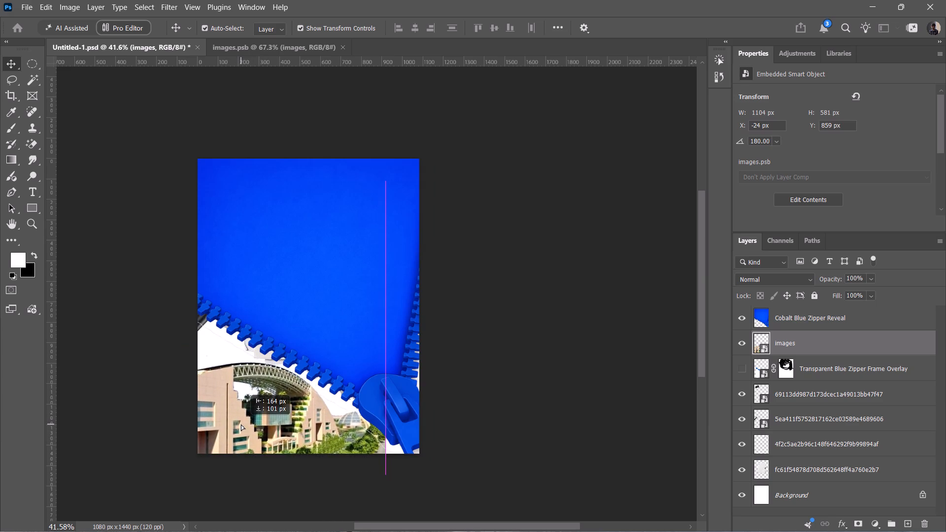
{"action": "left_click_drag", "start_coordinate": [241, 424], "coordinate": [257, 440]}
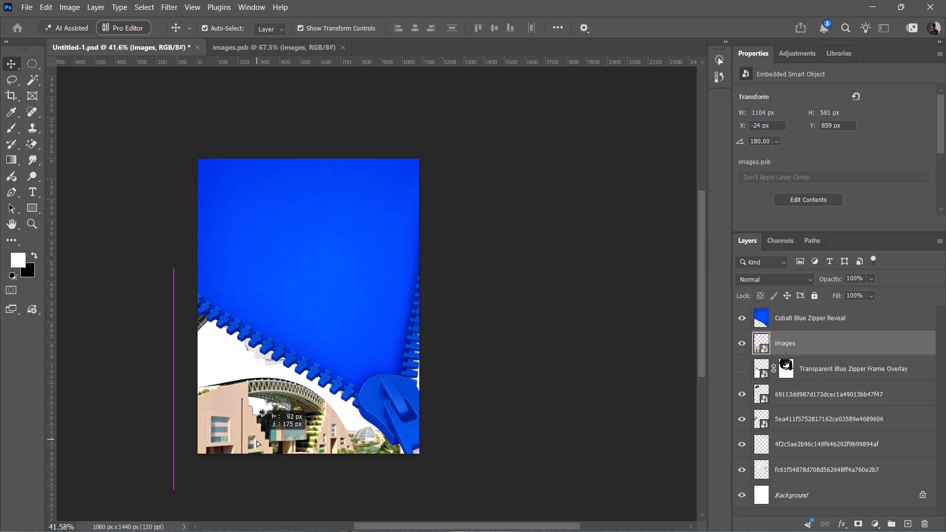
{"action": "left_click_drag", "start_coordinate": [257, 440], "coordinate": [256, 442]}
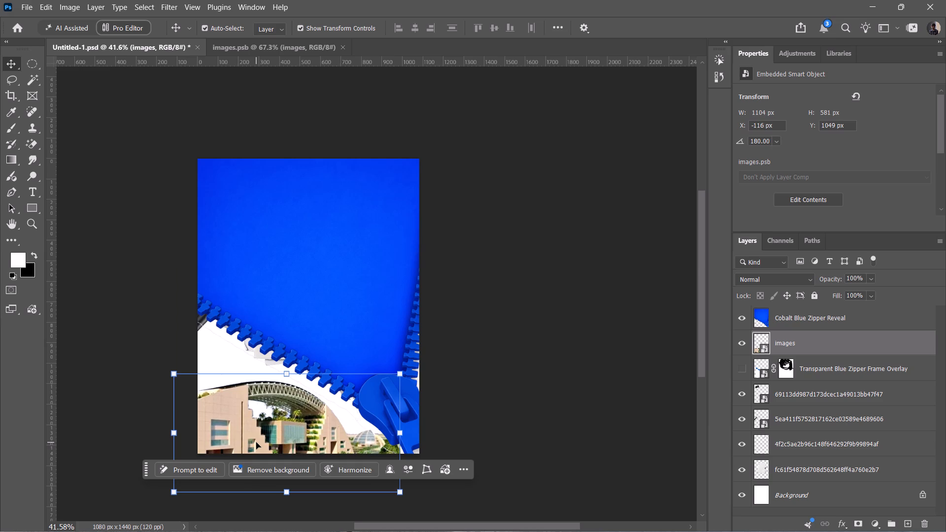
{"action": "left_click_drag", "start_coordinate": [251, 428], "coordinate": [249, 413]}
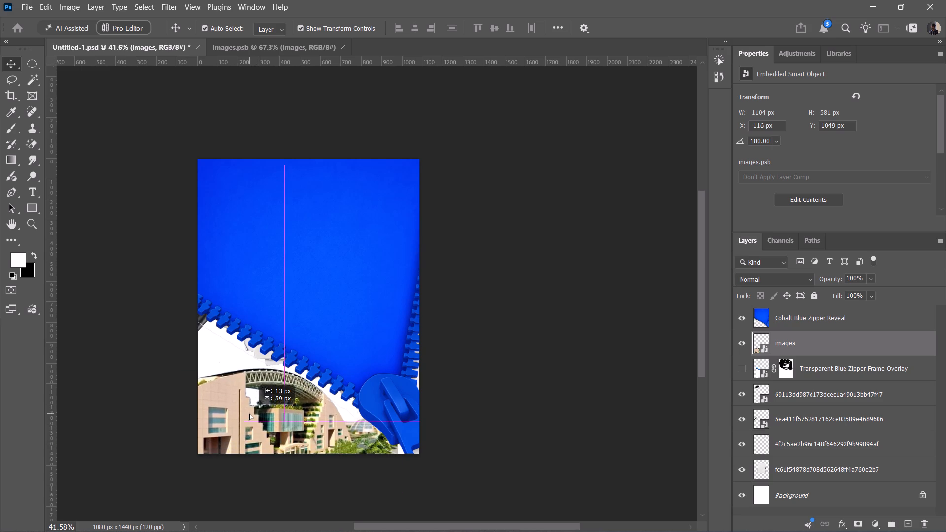
{"action": "left_click_drag", "start_coordinate": [249, 413], "coordinate": [253, 416]}
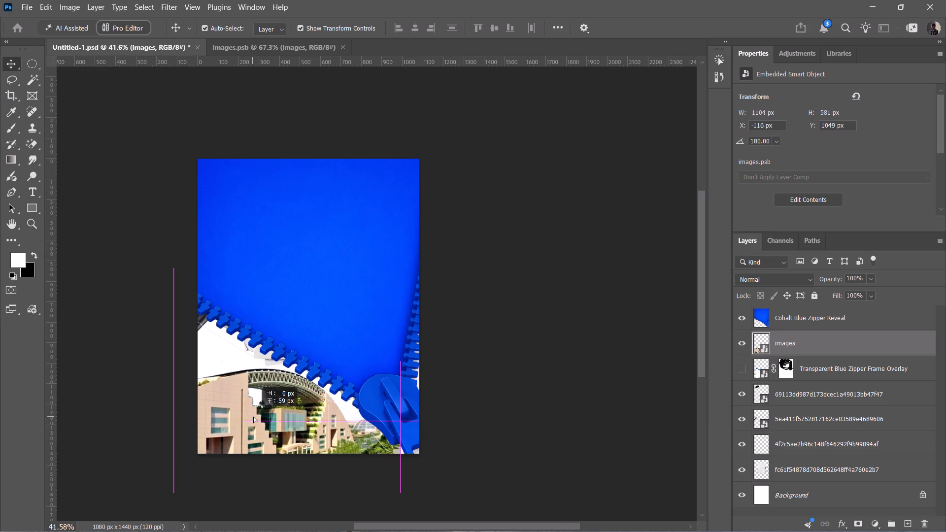
{"action": "left_click_drag", "start_coordinate": [253, 416], "coordinate": [256, 418]}
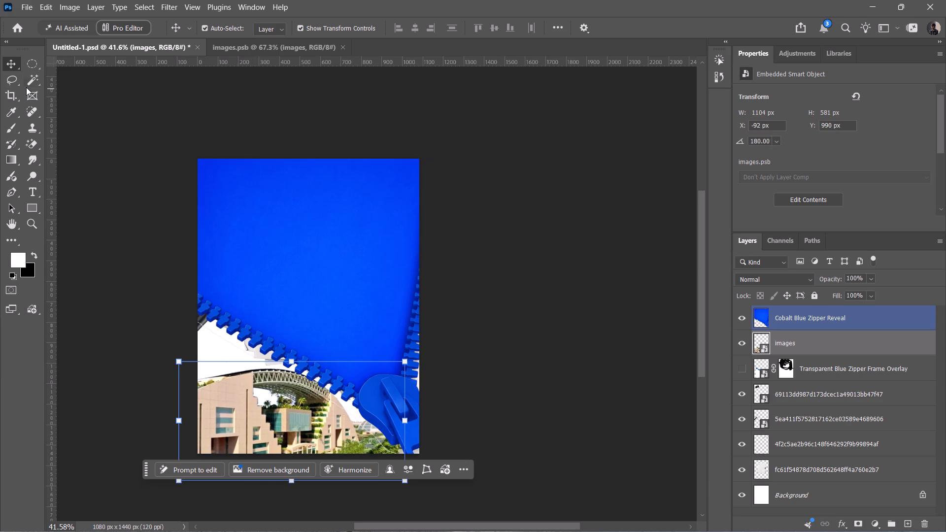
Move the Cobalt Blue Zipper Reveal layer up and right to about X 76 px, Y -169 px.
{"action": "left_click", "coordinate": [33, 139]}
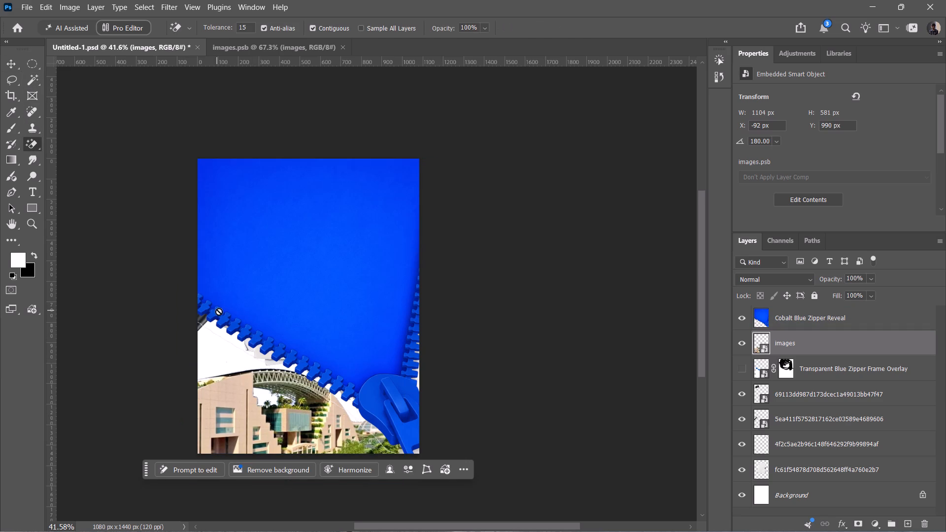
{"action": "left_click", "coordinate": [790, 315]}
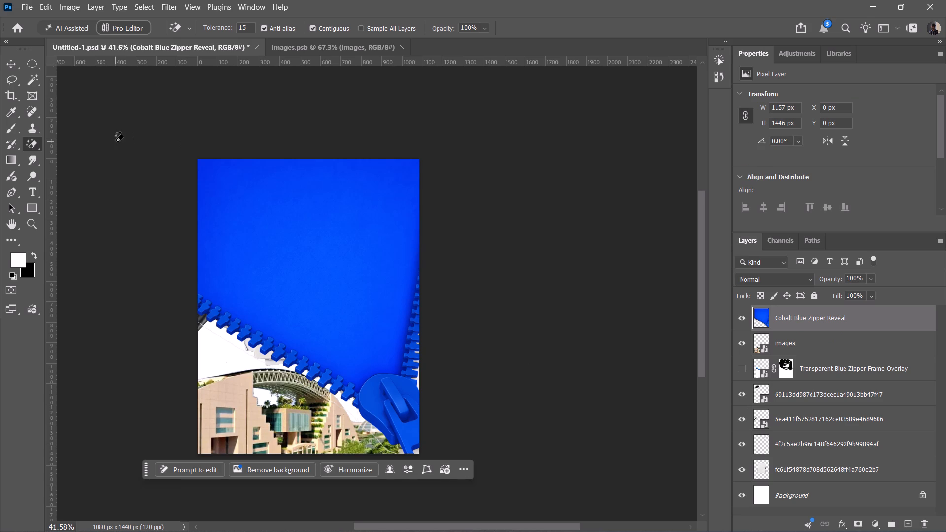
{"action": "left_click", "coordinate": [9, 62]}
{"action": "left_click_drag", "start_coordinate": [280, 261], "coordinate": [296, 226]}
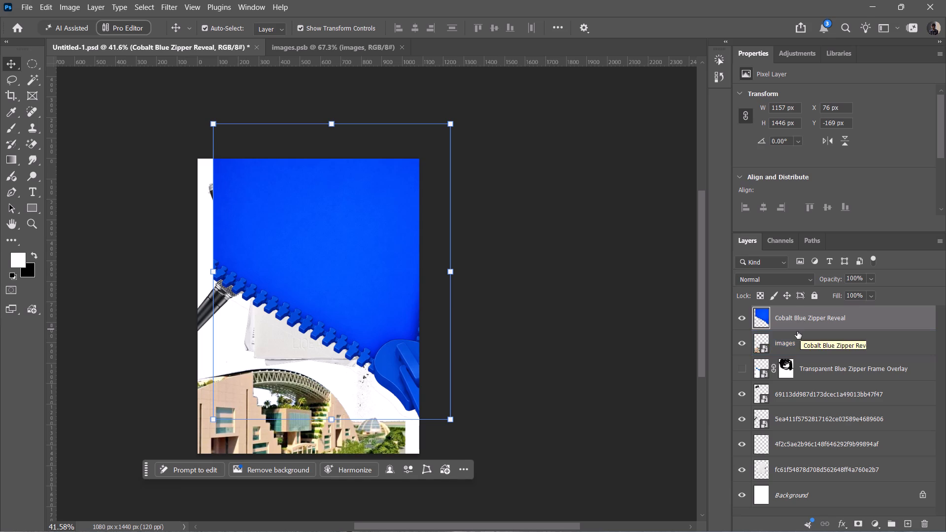
Reorder the layers so Cobalt Blue Zipper Reveal sits beneath the paper and object layers, with the images layer between it and Background.
{"action": "left_click_drag", "start_coordinate": [789, 314], "coordinate": [805, 488]}
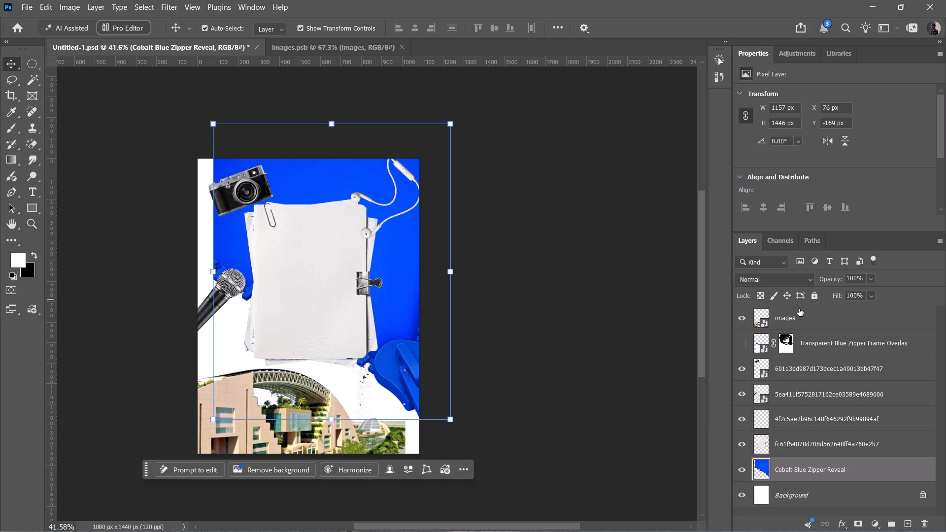
{"action": "left_click_drag", "start_coordinate": [802, 310], "coordinate": [838, 476]}
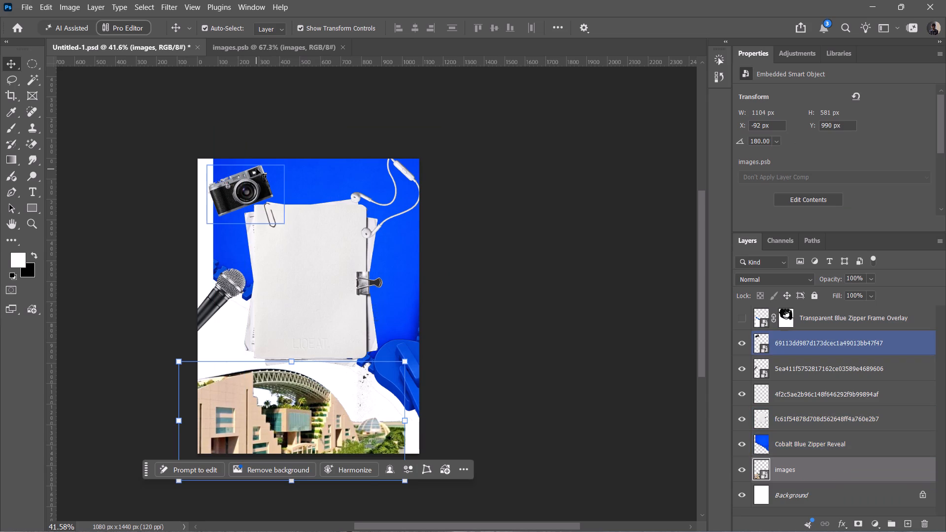
Reposition the Cobalt Blue Zipper Reveal layer to X 0 px, Y -6 px so it covers the poster.
{"action": "left_click", "coordinate": [308, 163]}
{"action": "left_click_drag", "start_coordinate": [308, 163], "coordinate": [298, 198]}
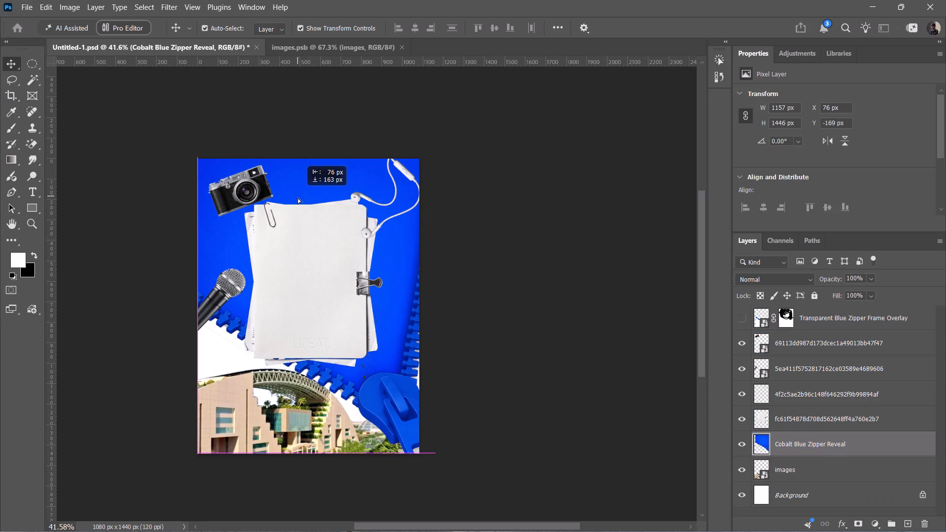
{"action": "left_click_drag", "start_coordinate": [298, 198], "coordinate": [297, 195]}
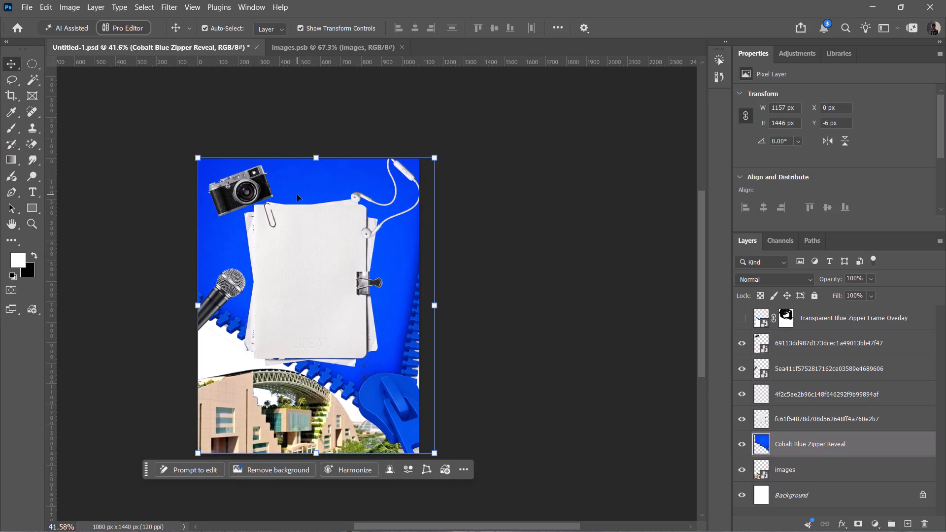
Convert the Cobalt Blue Zipper Reveal layer to a smart object.
{"action": "left_click", "coordinate": [788, 477]}
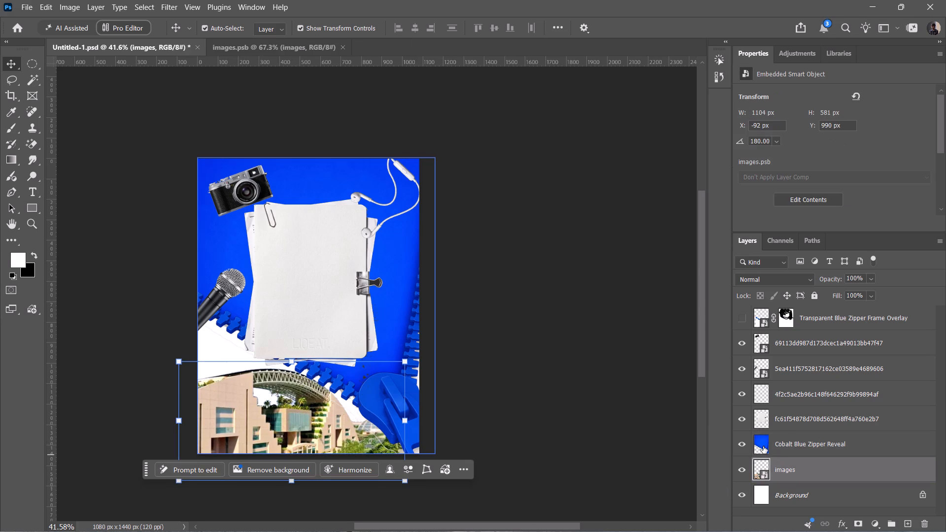
{"action": "right_click", "coordinate": [763, 446]}
{"action": "left_click", "coordinate": [759, 450]}
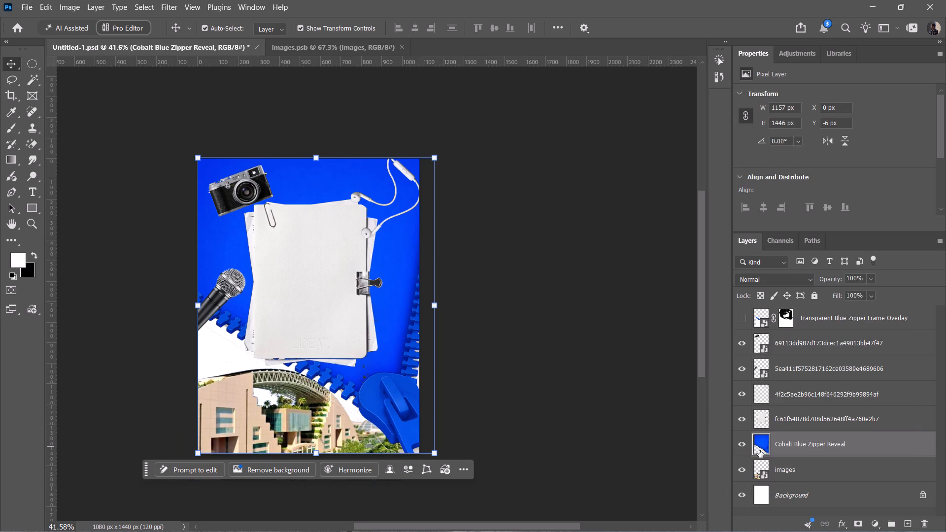
{"action": "right_click", "coordinate": [759, 450]}
{"action": "right_click", "coordinate": [759, 450]}
{"action": "left_click", "coordinate": [786, 453]}
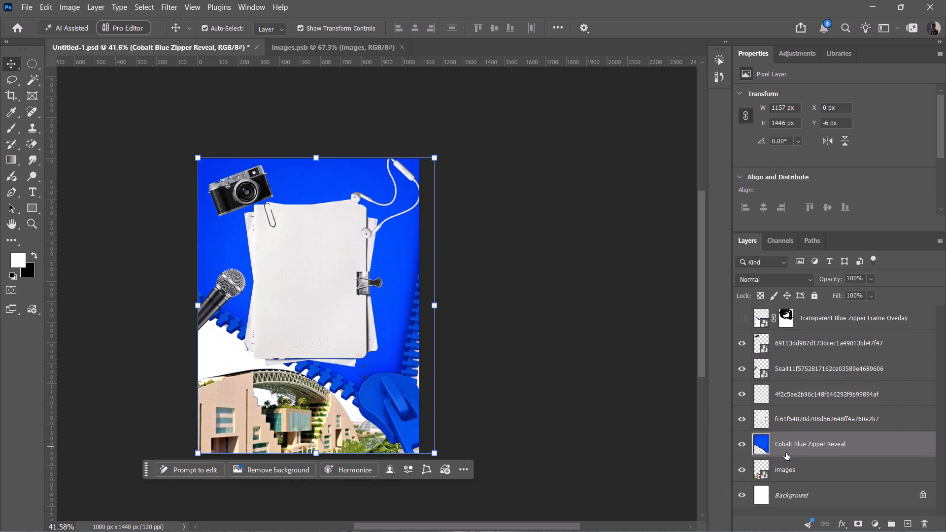
{"action": "left_click", "coordinate": [786, 453]}
{"action": "right_click", "coordinate": [786, 453]}
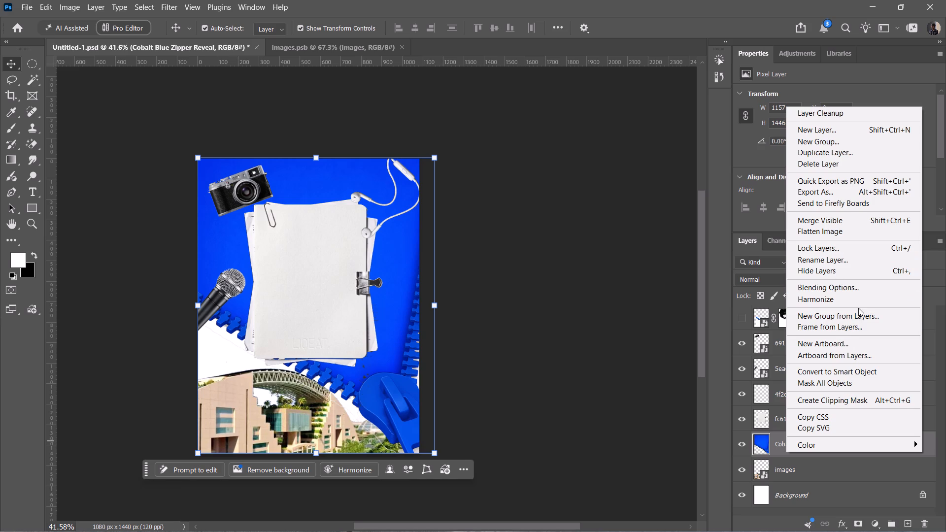
{"action": "left_click", "coordinate": [858, 376]}
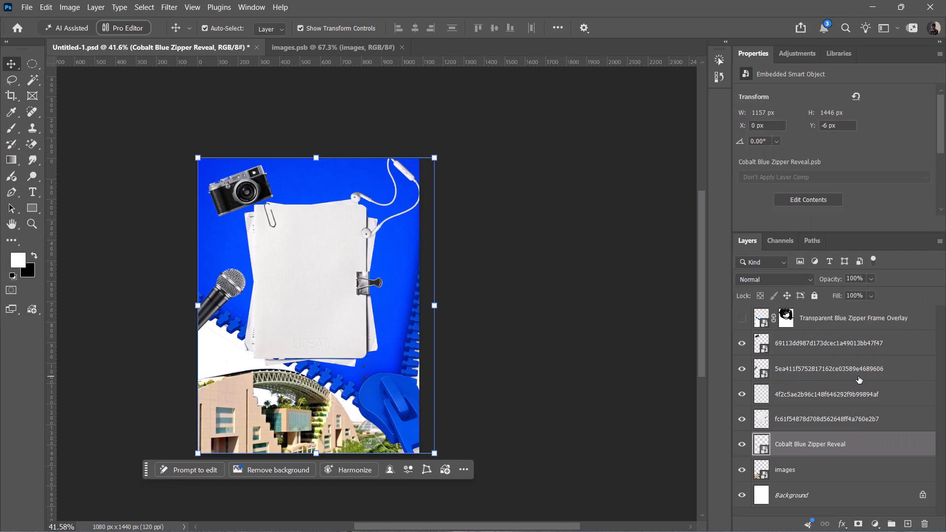
Move the building image to about X -77 px, Y 917 px so it fills the zipper opening.
{"action": "left_click_drag", "start_coordinate": [270, 418], "coordinate": [265, 416]}
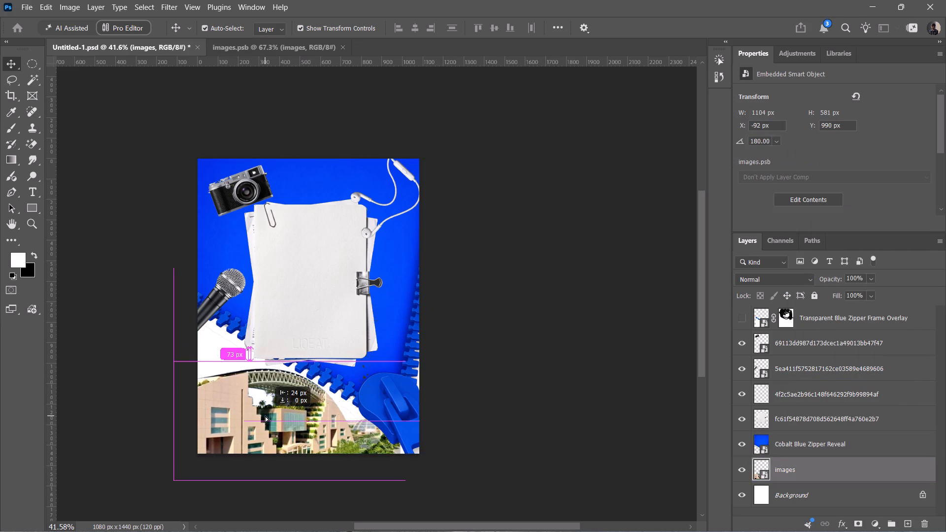
{"action": "left_click_drag", "start_coordinate": [265, 416], "coordinate": [266, 404]}
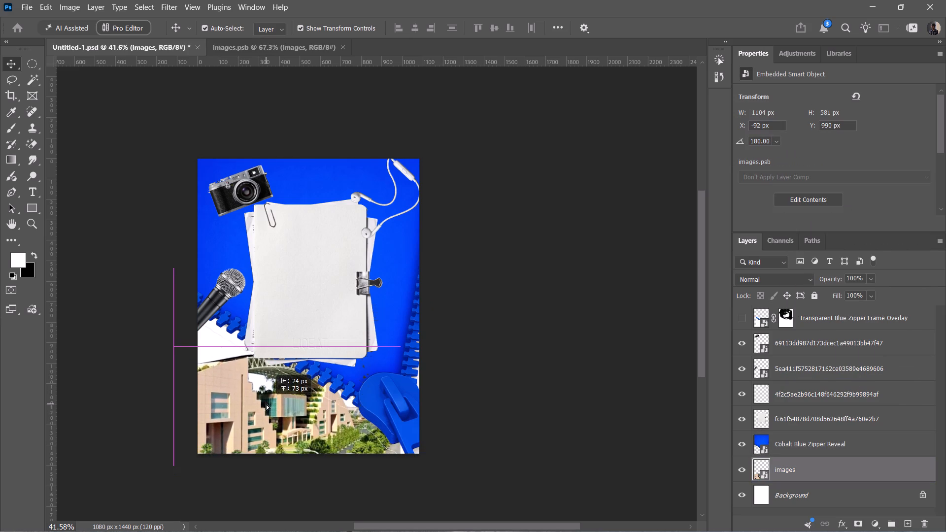
{"action": "left_click_drag", "start_coordinate": [266, 404], "coordinate": [266, 402]}
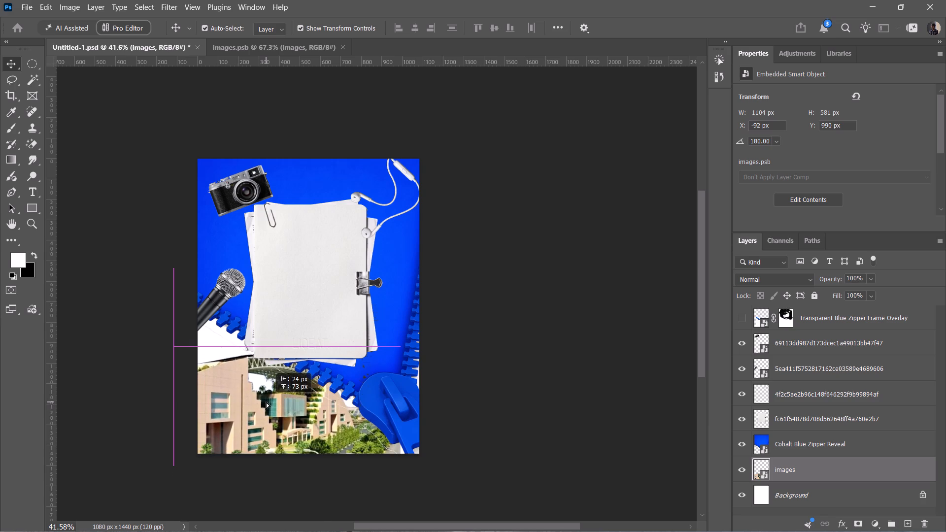
{"action": "left_click_drag", "start_coordinate": [266, 402], "coordinate": [266, 405]}
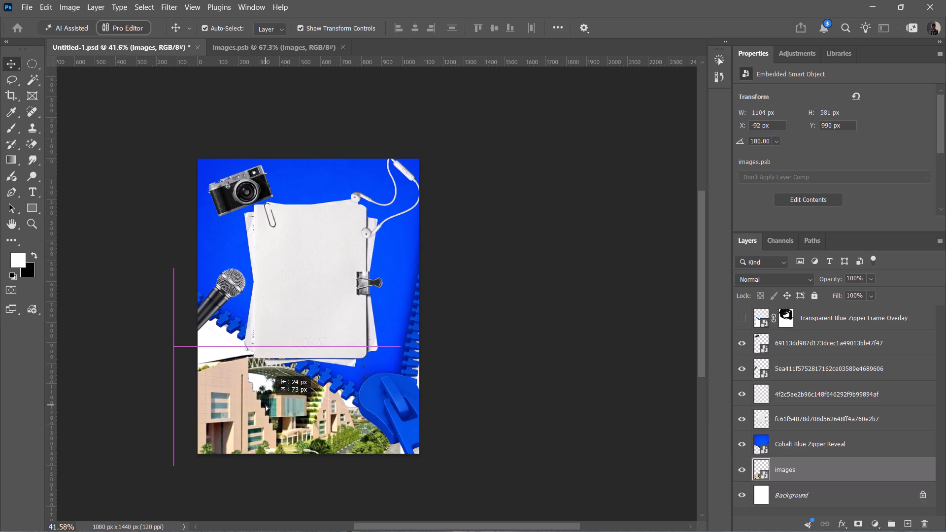
{"action": "left_click_drag", "start_coordinate": [266, 405], "coordinate": [265, 405]}
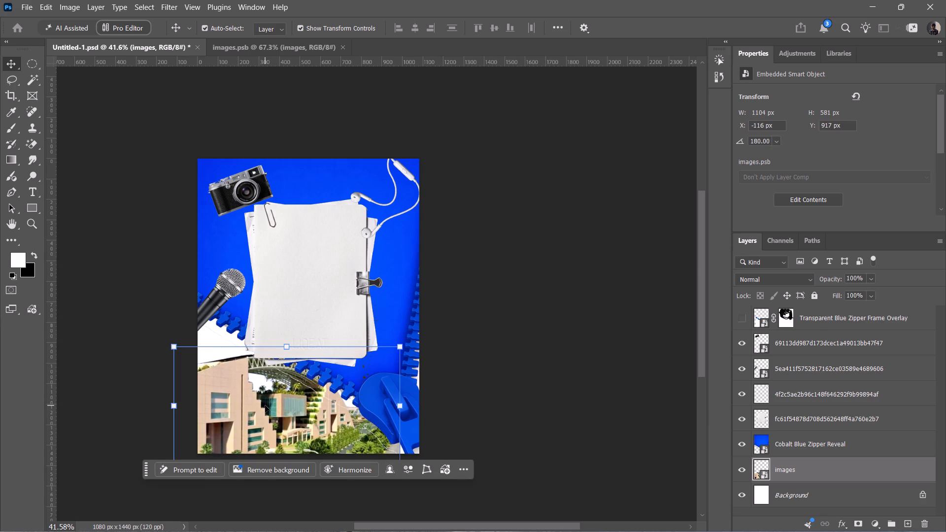
{"action": "left_click_drag", "start_coordinate": [265, 405], "coordinate": [265, 399]}
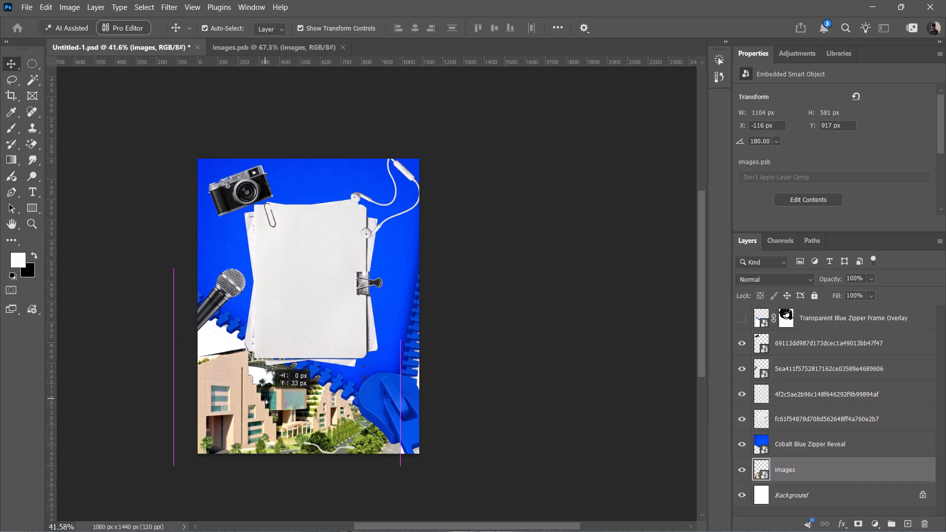
{"action": "left_click_drag", "start_coordinate": [265, 399], "coordinate": [272, 400]}
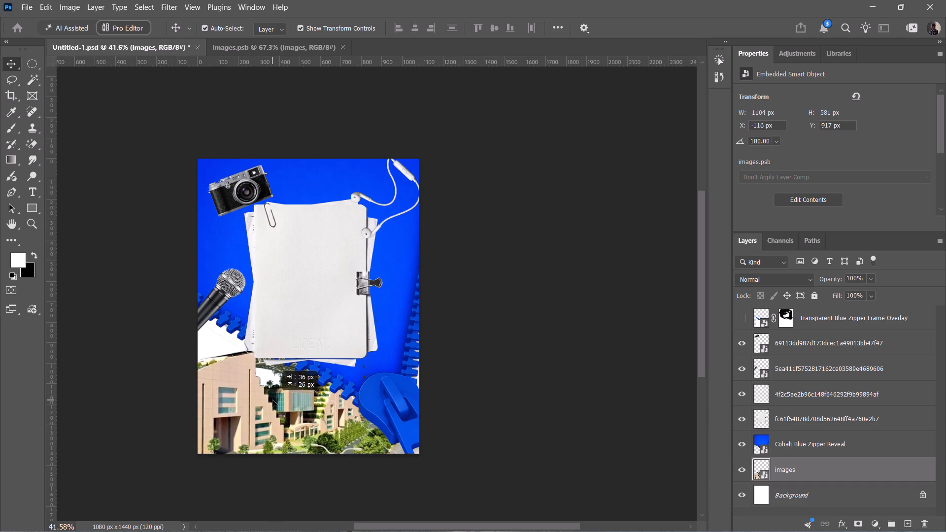
{"action": "left_click_drag", "start_coordinate": [272, 400], "coordinate": [273, 401]}
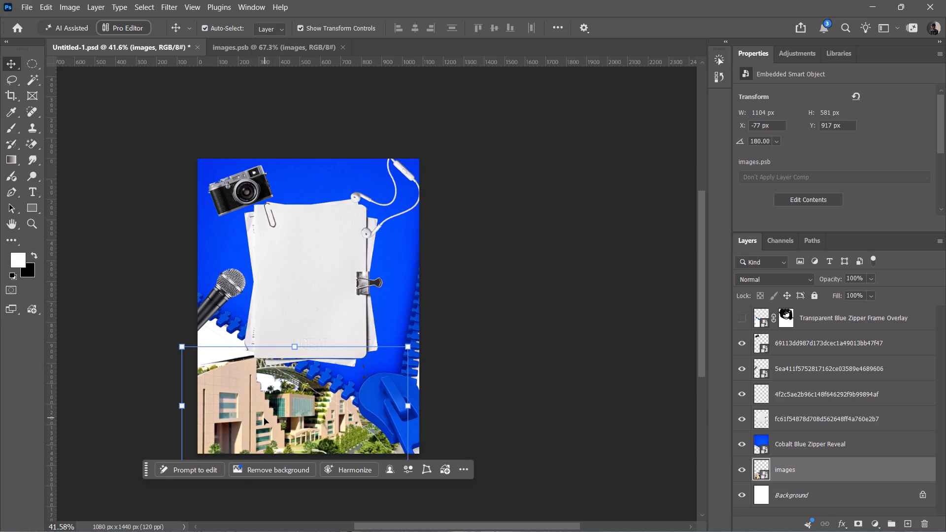
Examine the blue area between the paper stack's lower-right corner and the zipper slider up close.
{"action": "left_click", "coordinate": [397, 223]}
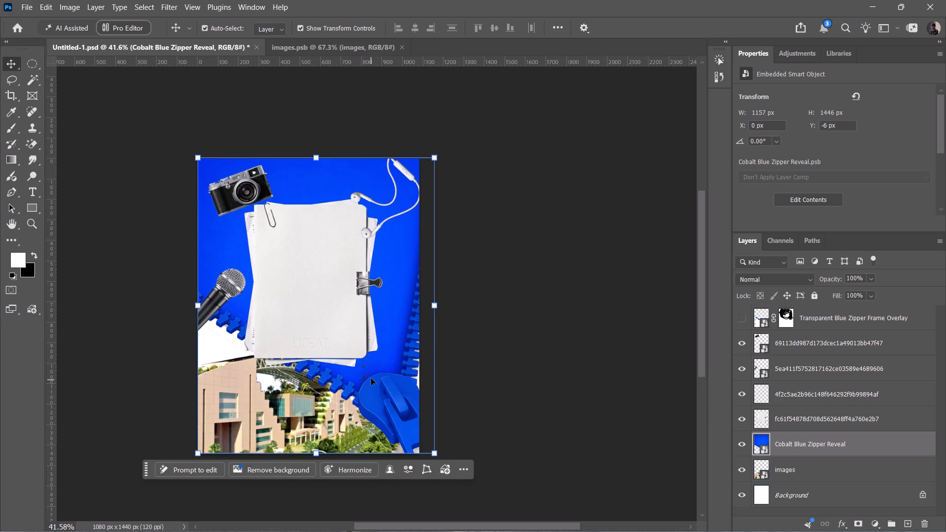
{"action": "scroll", "coordinate": [373, 360], "scroll_direction": "up", "scroll_amount": 18, "text": "ctrl+alt"}
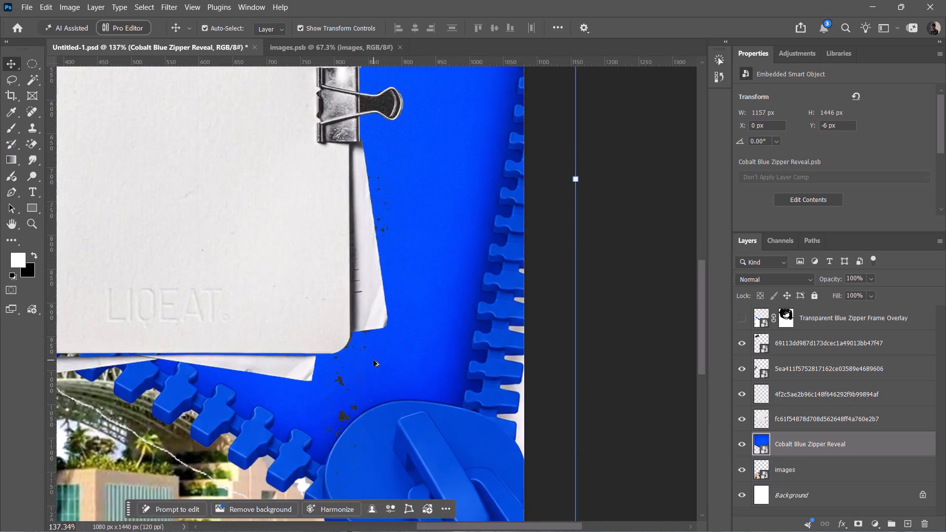
{"action": "scroll", "coordinate": [373, 360], "scroll_direction": "up", "scroll_amount": 13, "text": "ctrl+alt"}
{"action": "scroll", "coordinate": [373, 360], "scroll_direction": "down", "scroll_amount": 9, "text": "ctrl+alt"}
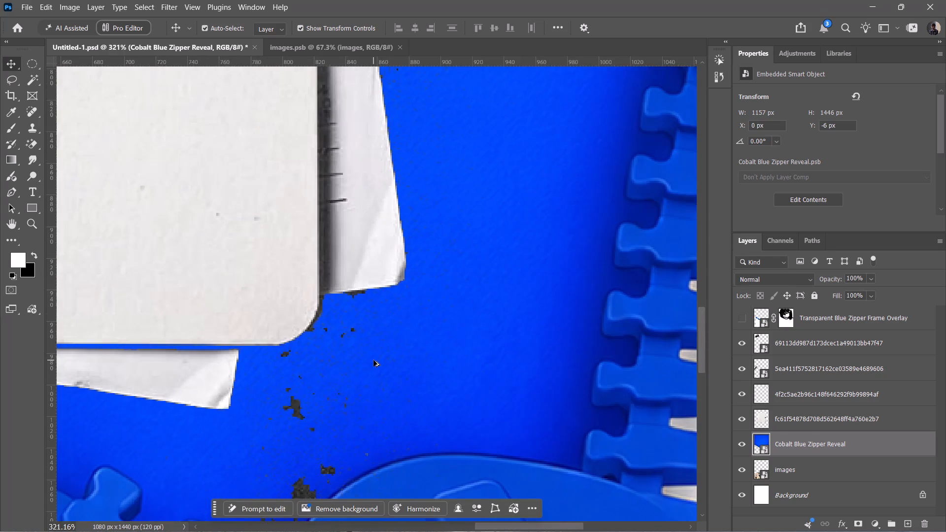
{"action": "scroll", "coordinate": [373, 360], "scroll_direction": "down", "scroll_amount": 12, "text": "ctrl+alt"}
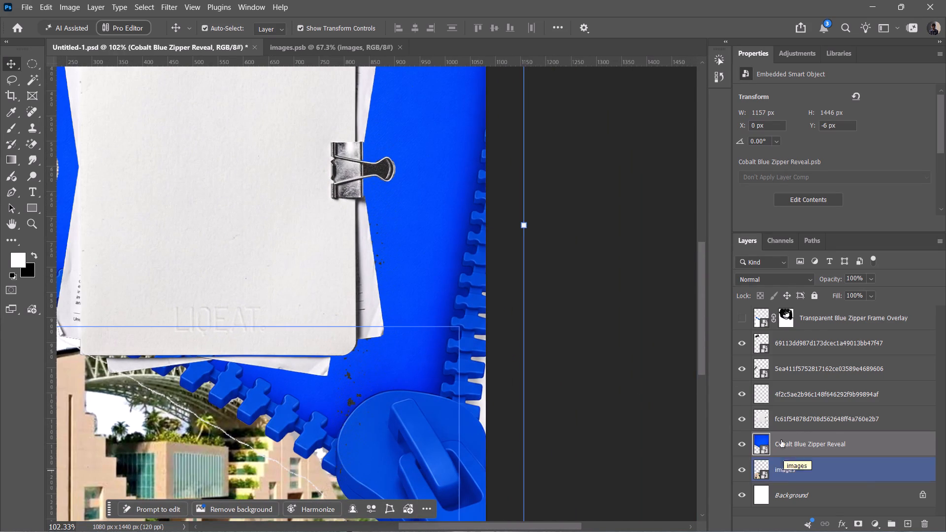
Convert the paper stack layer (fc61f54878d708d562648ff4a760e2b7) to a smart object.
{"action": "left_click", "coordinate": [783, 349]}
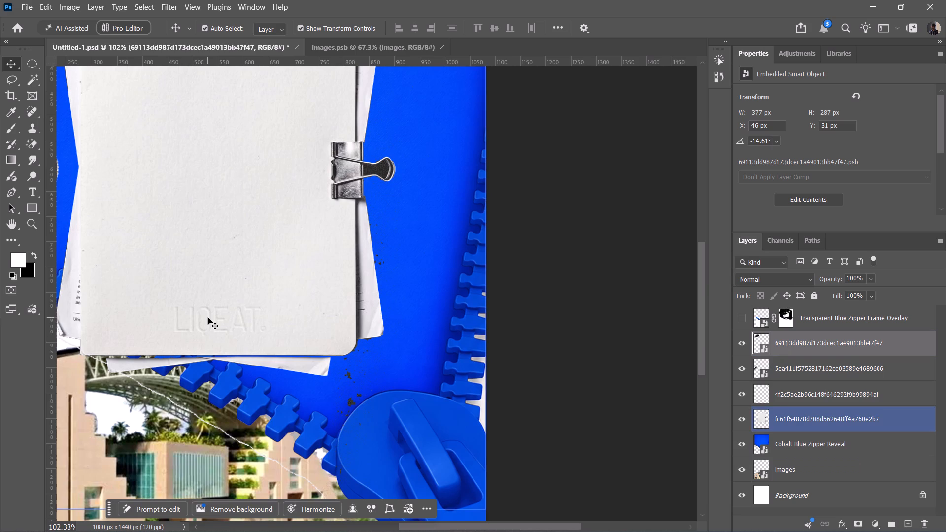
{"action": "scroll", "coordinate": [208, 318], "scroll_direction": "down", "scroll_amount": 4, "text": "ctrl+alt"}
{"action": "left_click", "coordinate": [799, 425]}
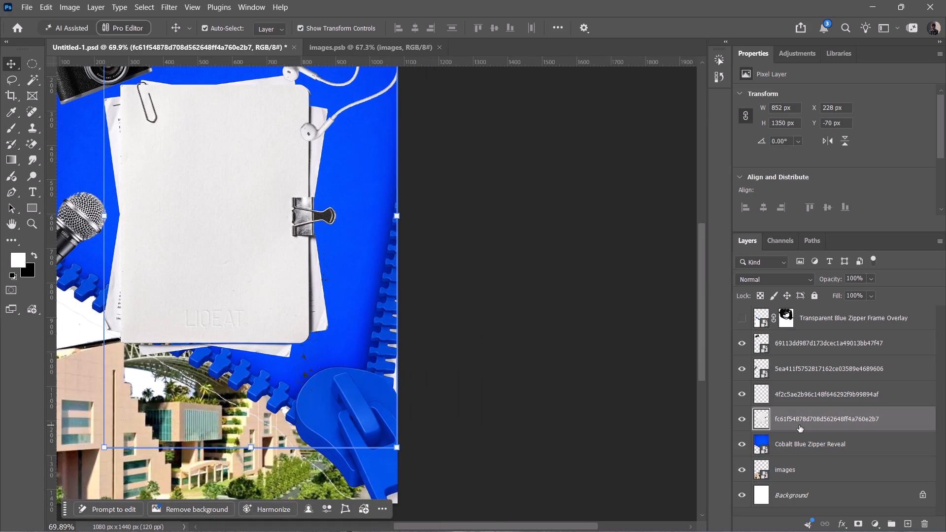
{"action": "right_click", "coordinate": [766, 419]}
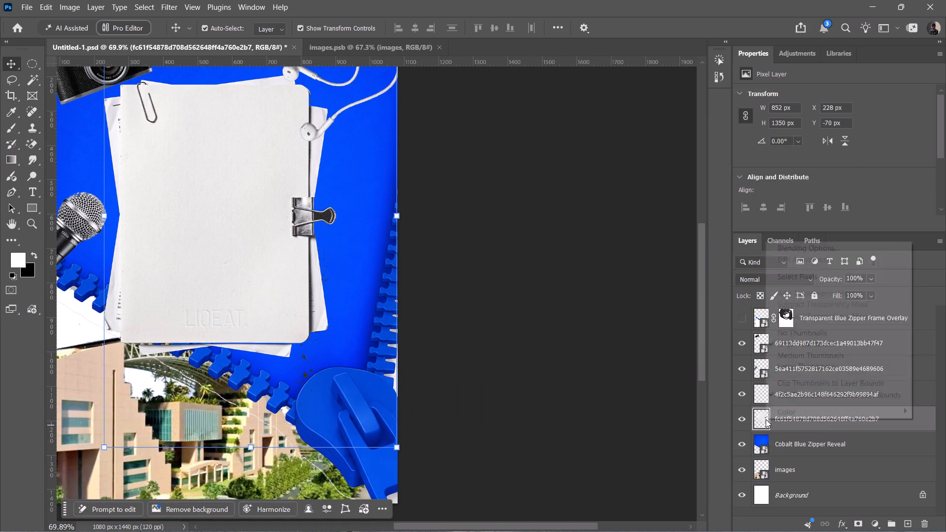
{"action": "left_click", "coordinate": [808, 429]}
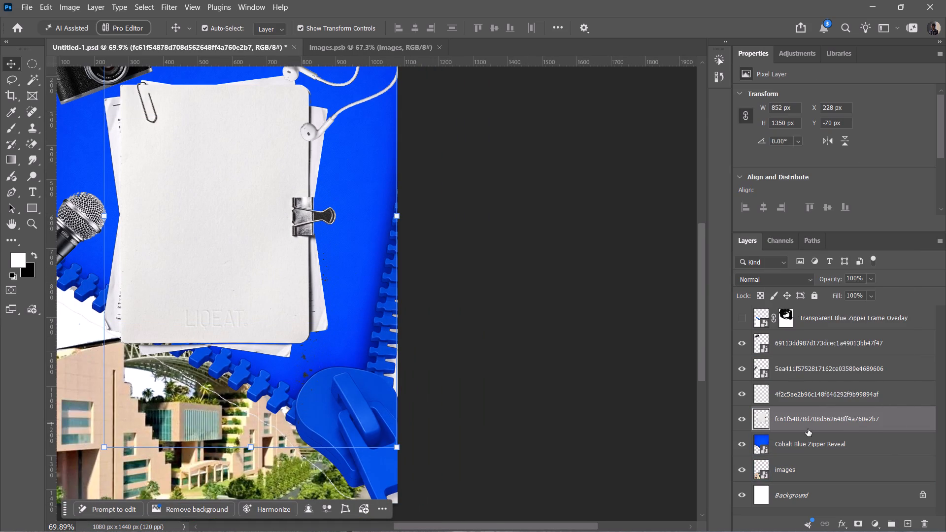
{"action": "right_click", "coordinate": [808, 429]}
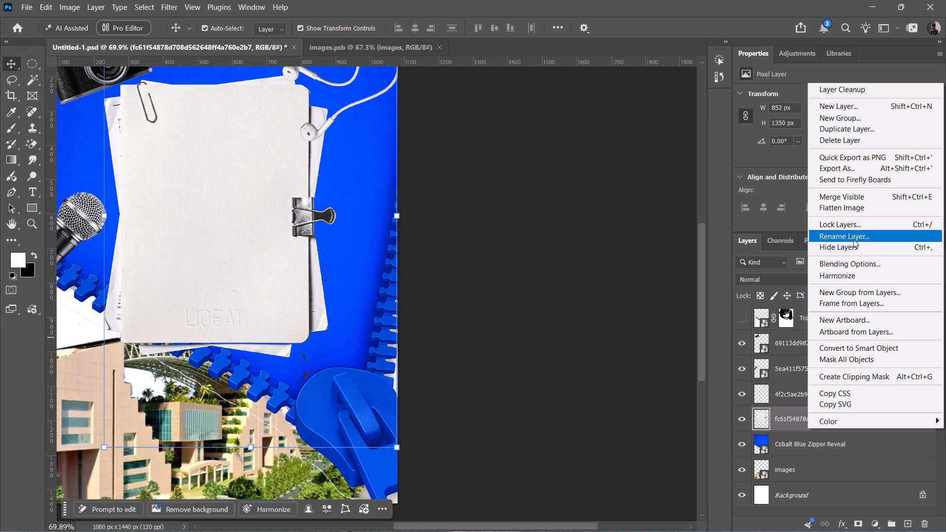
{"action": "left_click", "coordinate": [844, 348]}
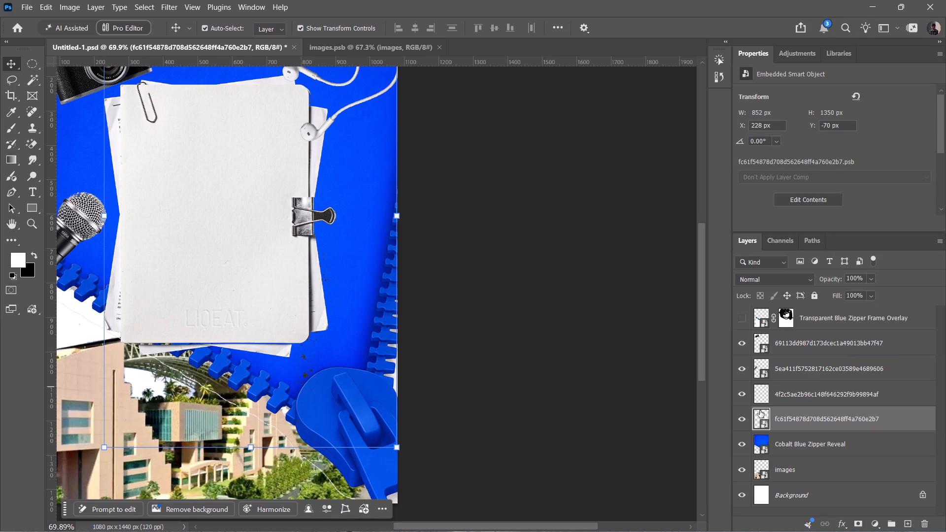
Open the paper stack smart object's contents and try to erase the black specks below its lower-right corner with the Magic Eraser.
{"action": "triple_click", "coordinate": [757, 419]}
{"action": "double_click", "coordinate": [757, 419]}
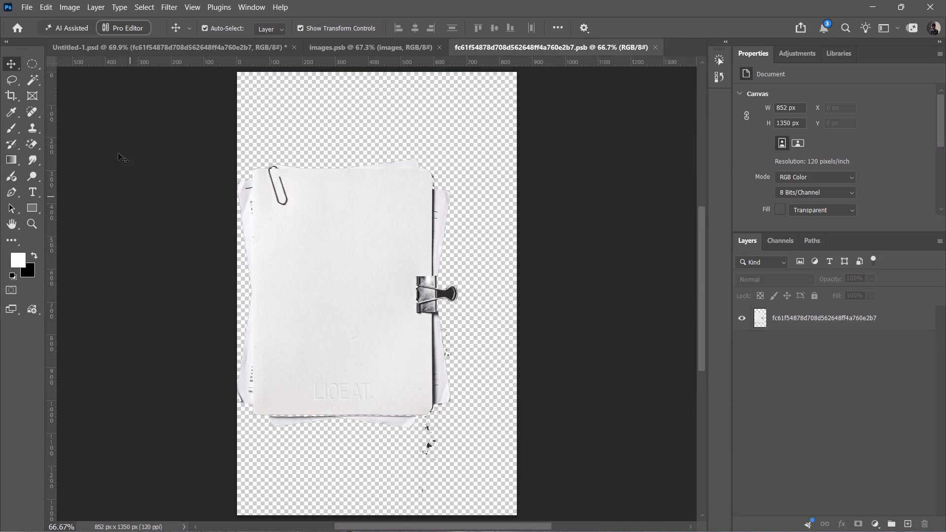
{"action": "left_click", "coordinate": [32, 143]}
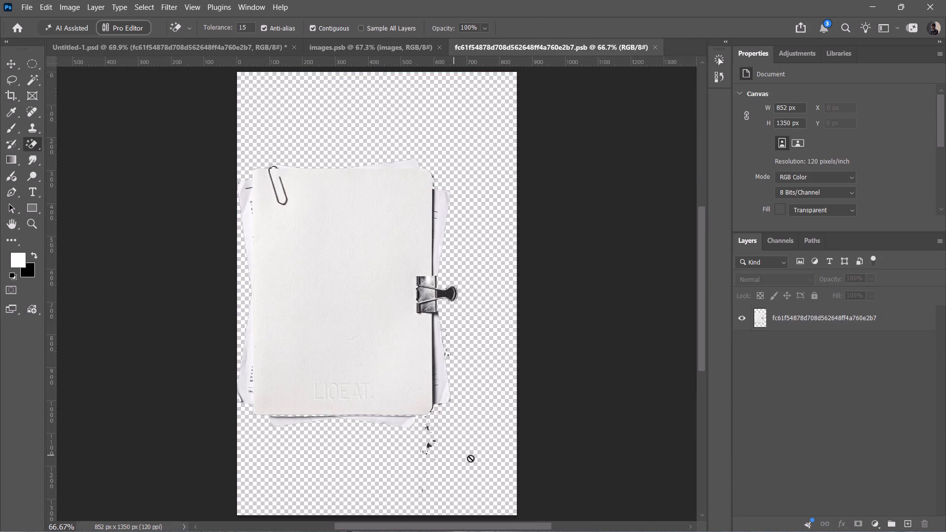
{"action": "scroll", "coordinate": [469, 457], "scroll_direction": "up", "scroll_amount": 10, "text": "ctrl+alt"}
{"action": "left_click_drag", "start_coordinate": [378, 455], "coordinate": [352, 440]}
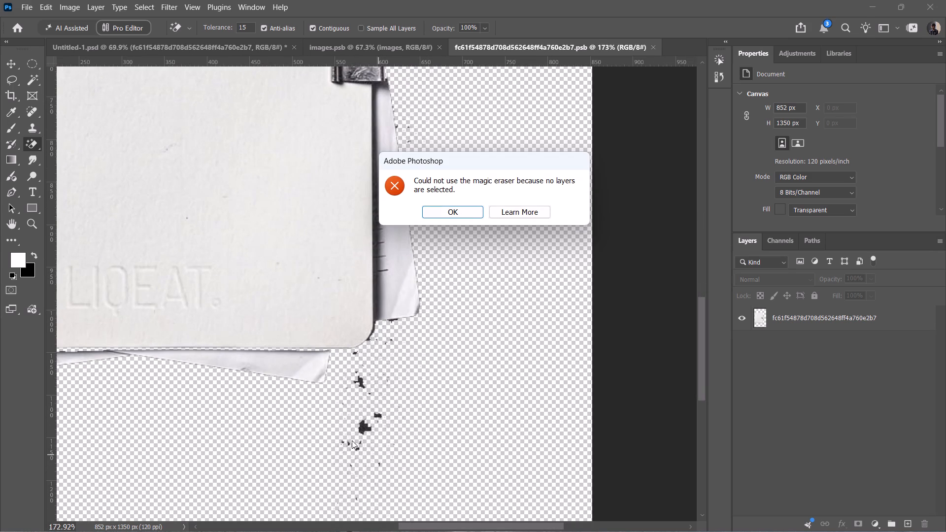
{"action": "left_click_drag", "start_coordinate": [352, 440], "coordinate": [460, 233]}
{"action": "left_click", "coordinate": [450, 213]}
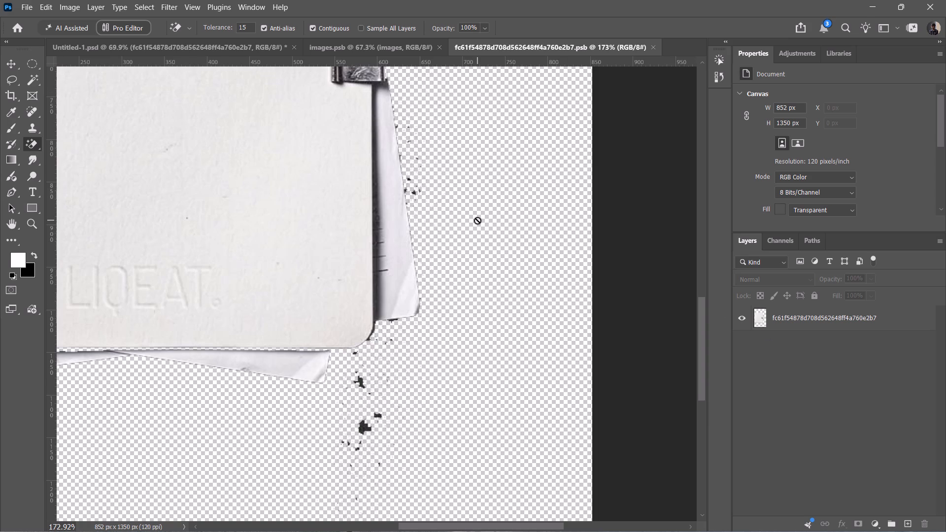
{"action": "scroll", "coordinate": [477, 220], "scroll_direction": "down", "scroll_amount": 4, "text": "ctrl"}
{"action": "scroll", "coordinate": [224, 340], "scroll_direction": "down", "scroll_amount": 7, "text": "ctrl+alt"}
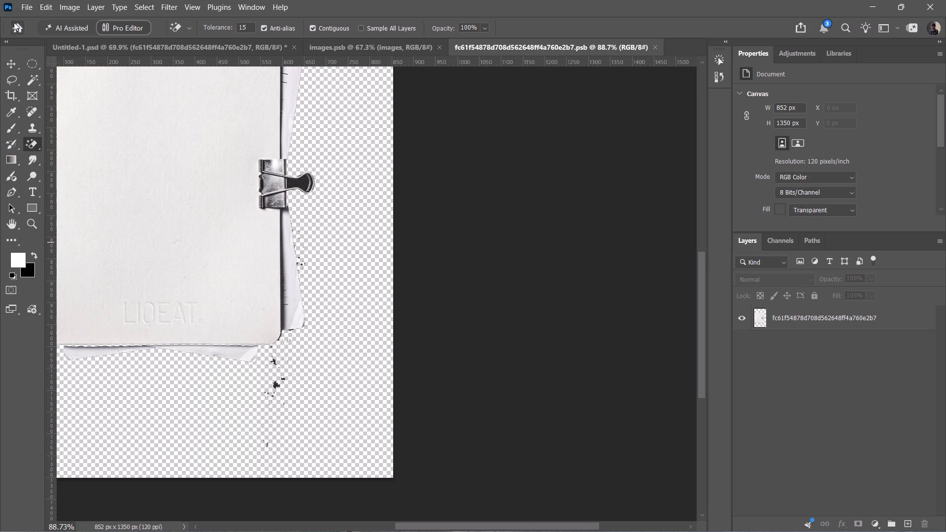
Return to the Untitled-1 poster document and add a layer mask to the paper stack layer.
{"action": "left_click", "coordinate": [132, 45]}
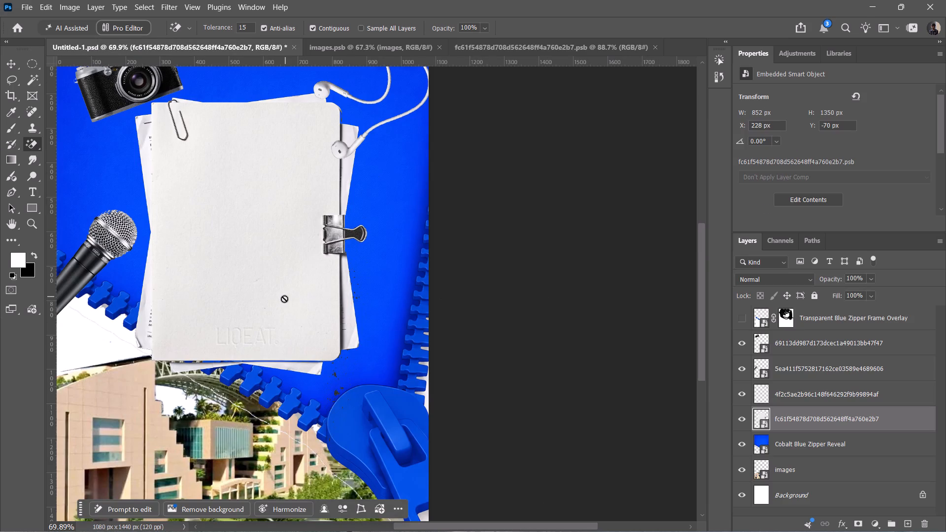
{"action": "left_click", "coordinate": [864, 531]}
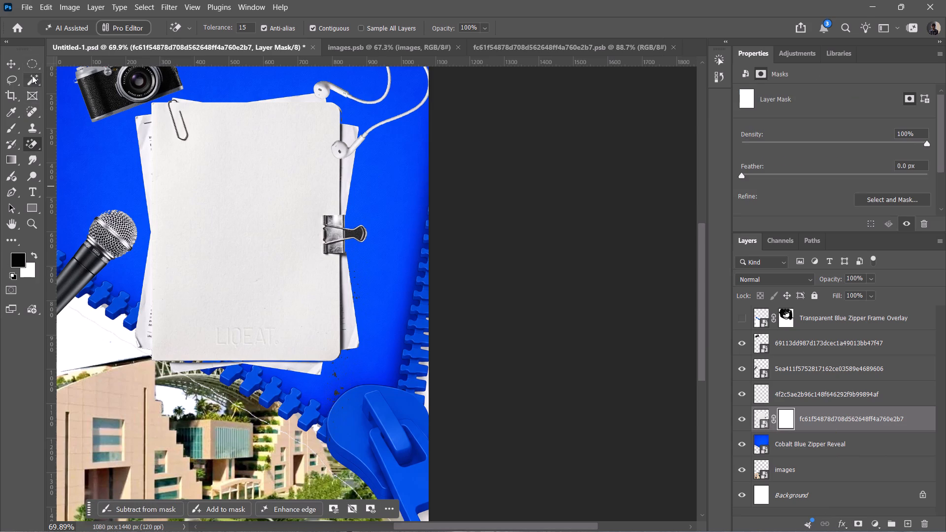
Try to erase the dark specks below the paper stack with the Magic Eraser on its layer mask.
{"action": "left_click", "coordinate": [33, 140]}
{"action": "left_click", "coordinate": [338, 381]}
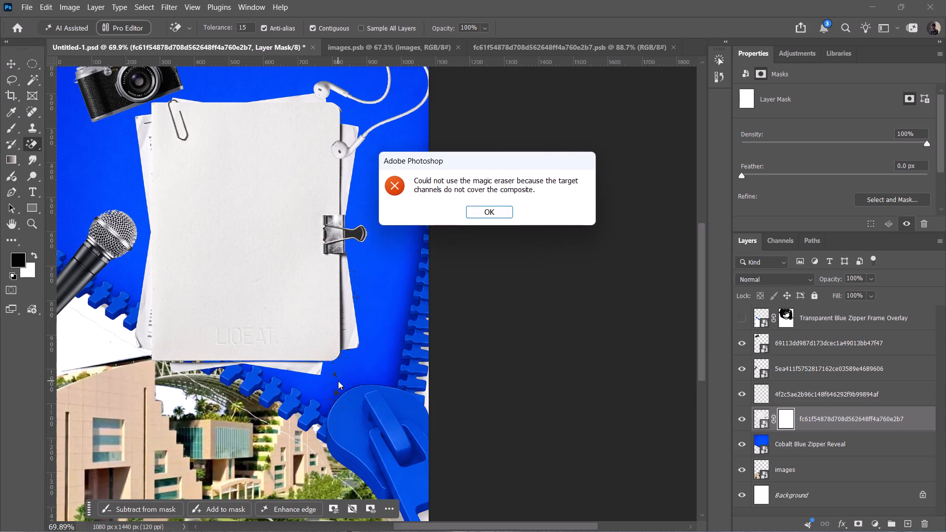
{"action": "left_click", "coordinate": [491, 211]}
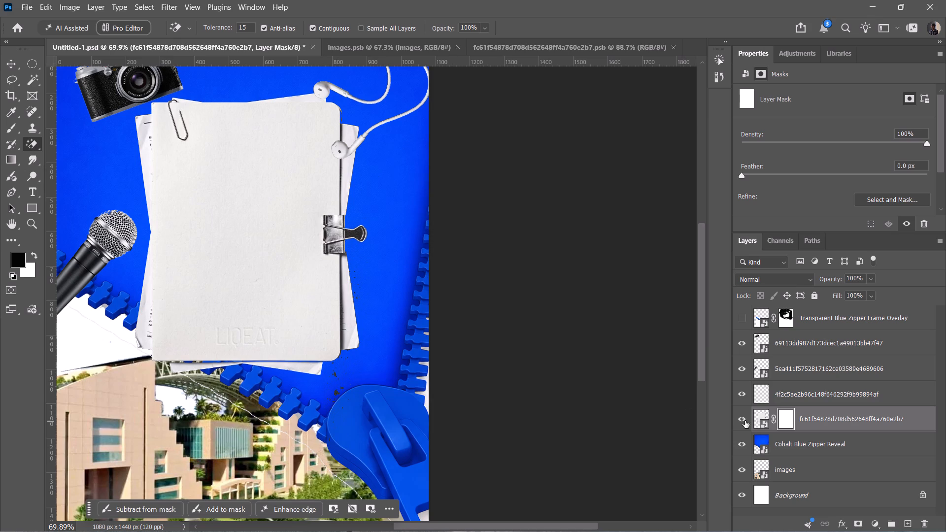
Target the paper stack's image instead of its mask and rasterize the smart object for the Magic Eraser at the dark specks.
{"action": "left_click", "coordinate": [757, 420]}
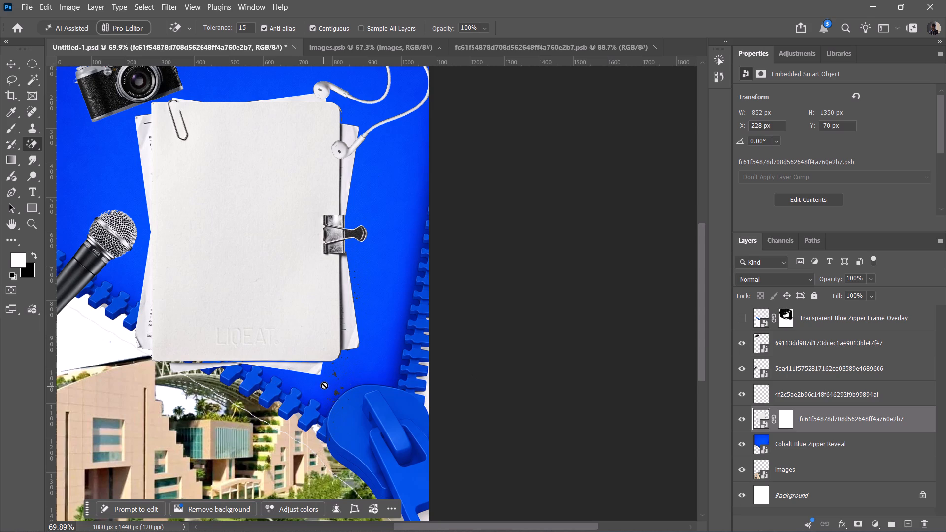
{"action": "left_click", "coordinate": [27, 139]}
{"action": "key", "text": "z"}
{"action": "key", "text": "x"}
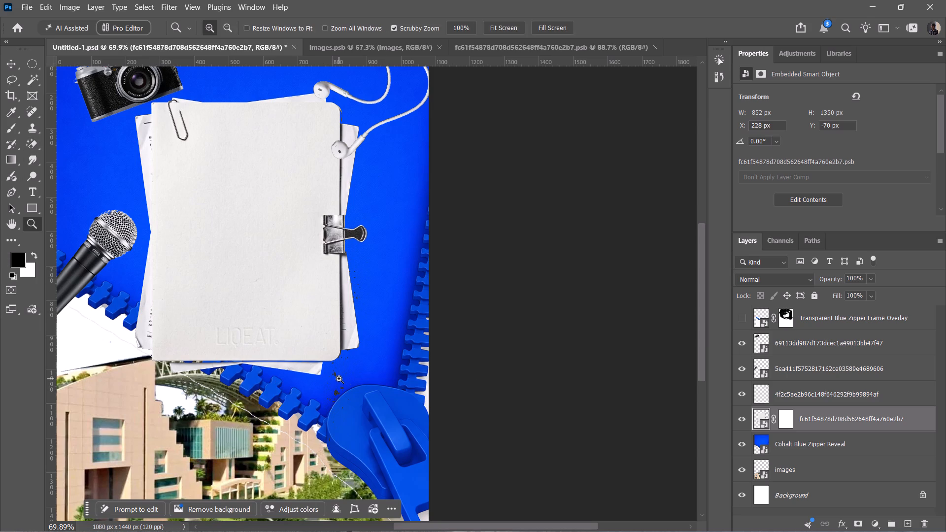
{"action": "left_click_drag", "start_coordinate": [339, 379], "coordinate": [348, 380]}
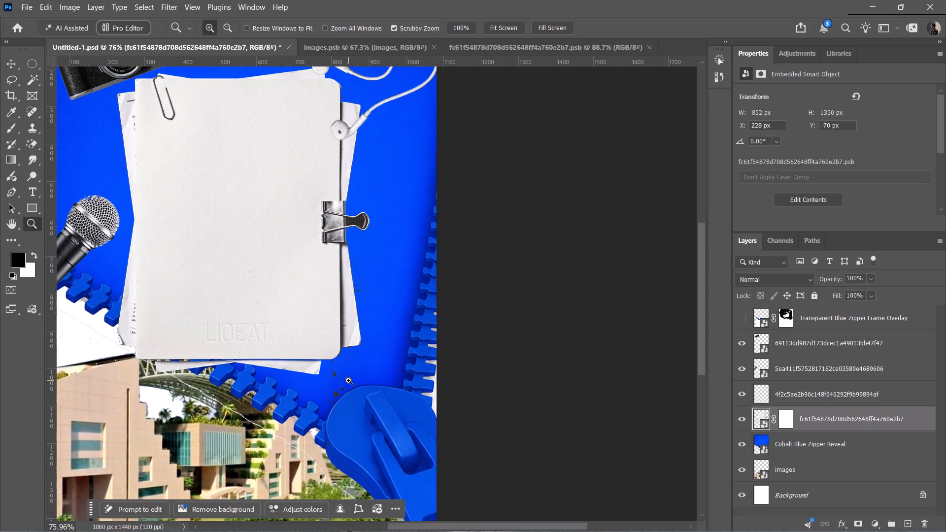
{"action": "left_click_drag", "start_coordinate": [338, 384], "coordinate": [343, 382]}
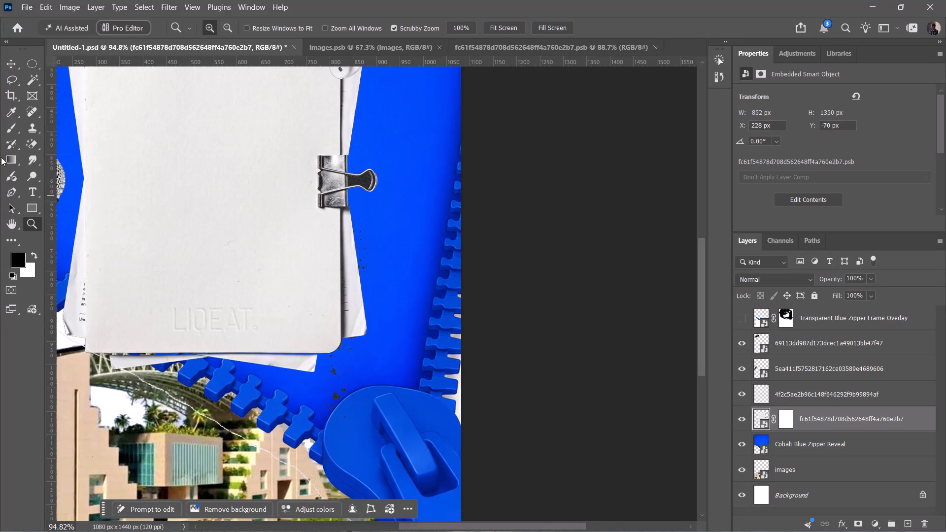
{"action": "left_click", "coordinate": [33, 143]}
{"action": "left_click_drag", "start_coordinate": [341, 375], "coordinate": [337, 379]}
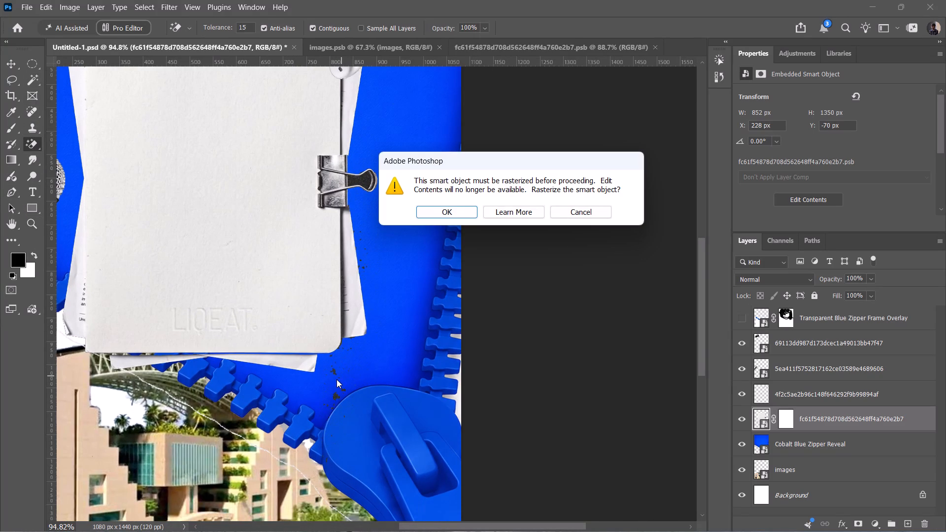
{"action": "left_click", "coordinate": [456, 209]}
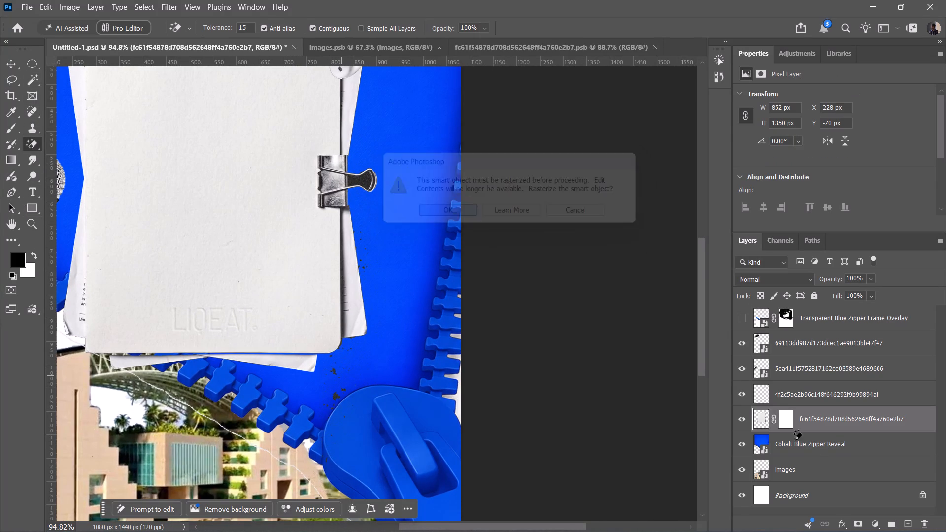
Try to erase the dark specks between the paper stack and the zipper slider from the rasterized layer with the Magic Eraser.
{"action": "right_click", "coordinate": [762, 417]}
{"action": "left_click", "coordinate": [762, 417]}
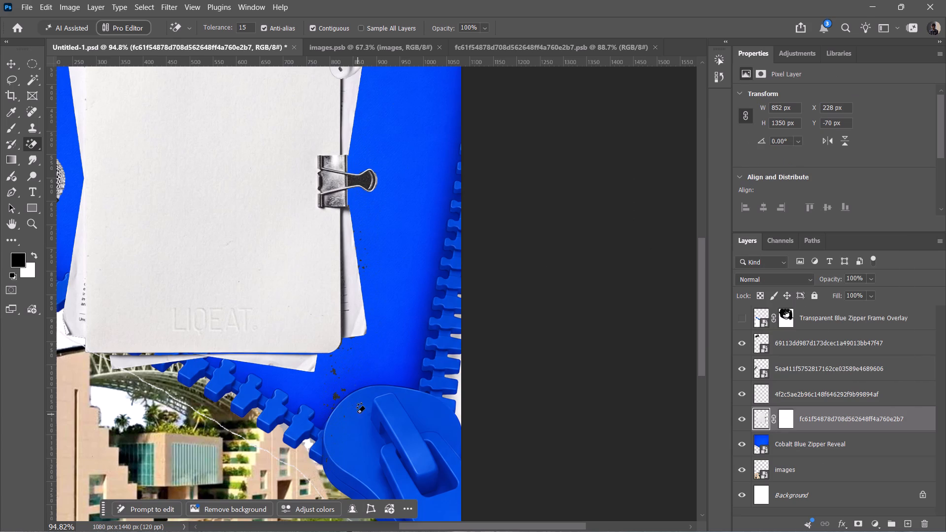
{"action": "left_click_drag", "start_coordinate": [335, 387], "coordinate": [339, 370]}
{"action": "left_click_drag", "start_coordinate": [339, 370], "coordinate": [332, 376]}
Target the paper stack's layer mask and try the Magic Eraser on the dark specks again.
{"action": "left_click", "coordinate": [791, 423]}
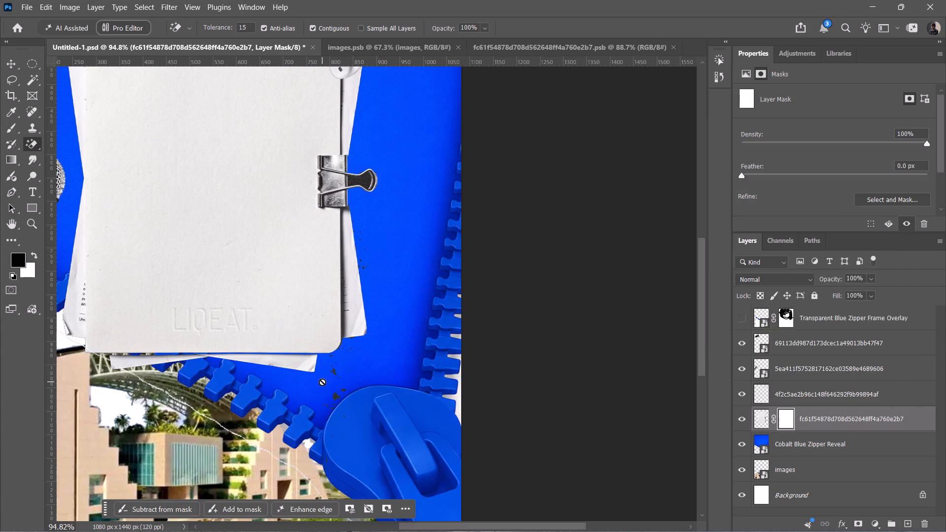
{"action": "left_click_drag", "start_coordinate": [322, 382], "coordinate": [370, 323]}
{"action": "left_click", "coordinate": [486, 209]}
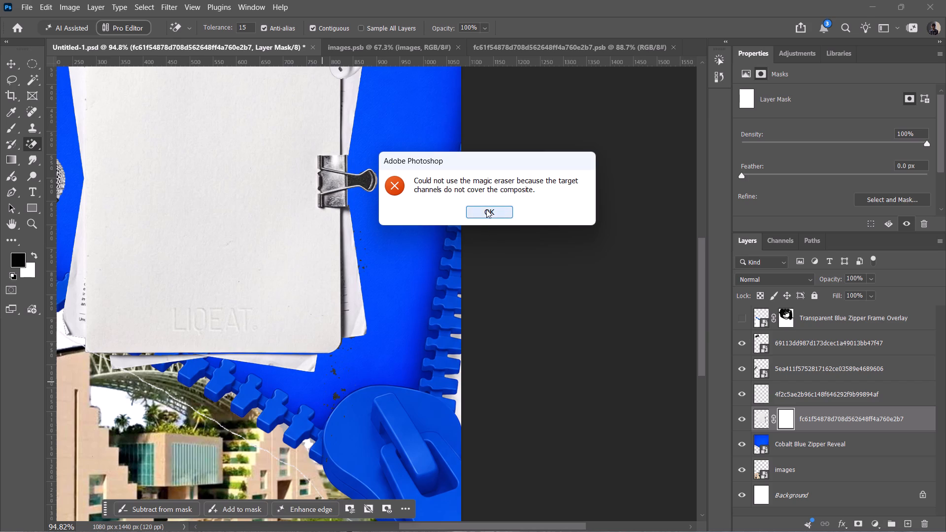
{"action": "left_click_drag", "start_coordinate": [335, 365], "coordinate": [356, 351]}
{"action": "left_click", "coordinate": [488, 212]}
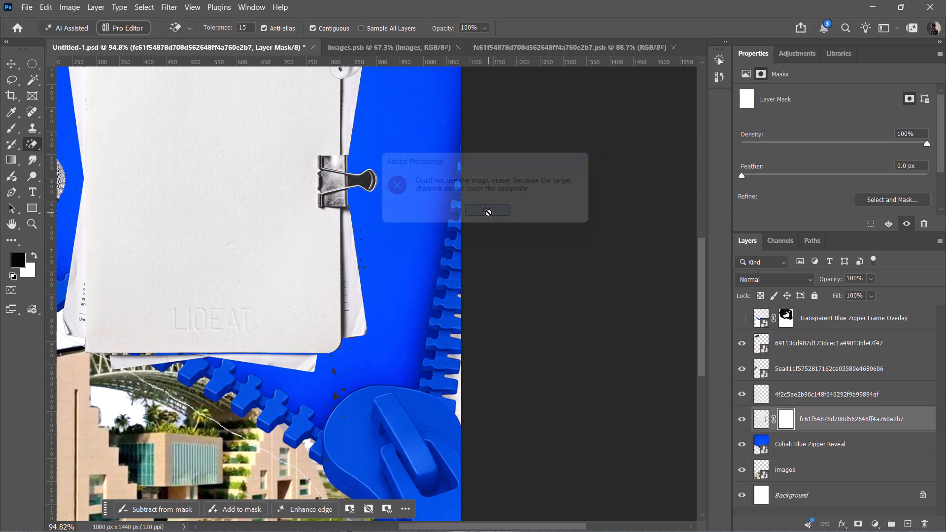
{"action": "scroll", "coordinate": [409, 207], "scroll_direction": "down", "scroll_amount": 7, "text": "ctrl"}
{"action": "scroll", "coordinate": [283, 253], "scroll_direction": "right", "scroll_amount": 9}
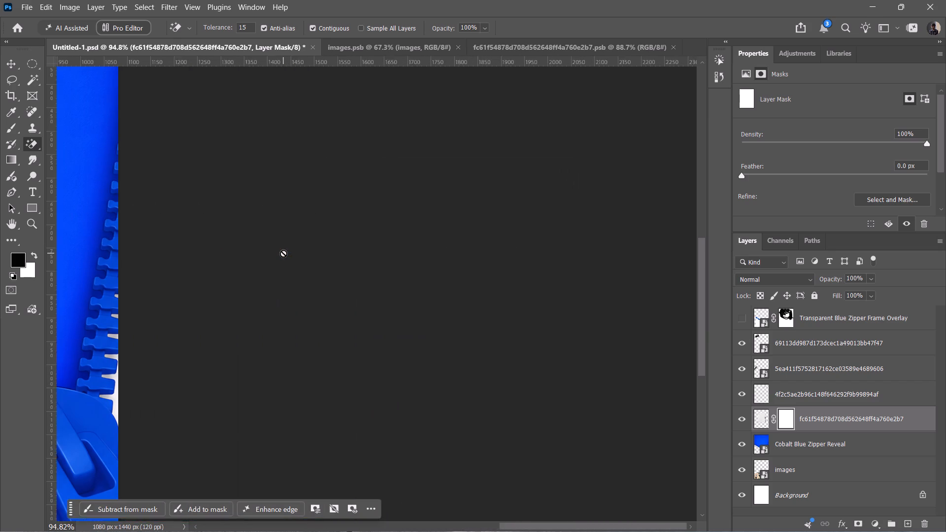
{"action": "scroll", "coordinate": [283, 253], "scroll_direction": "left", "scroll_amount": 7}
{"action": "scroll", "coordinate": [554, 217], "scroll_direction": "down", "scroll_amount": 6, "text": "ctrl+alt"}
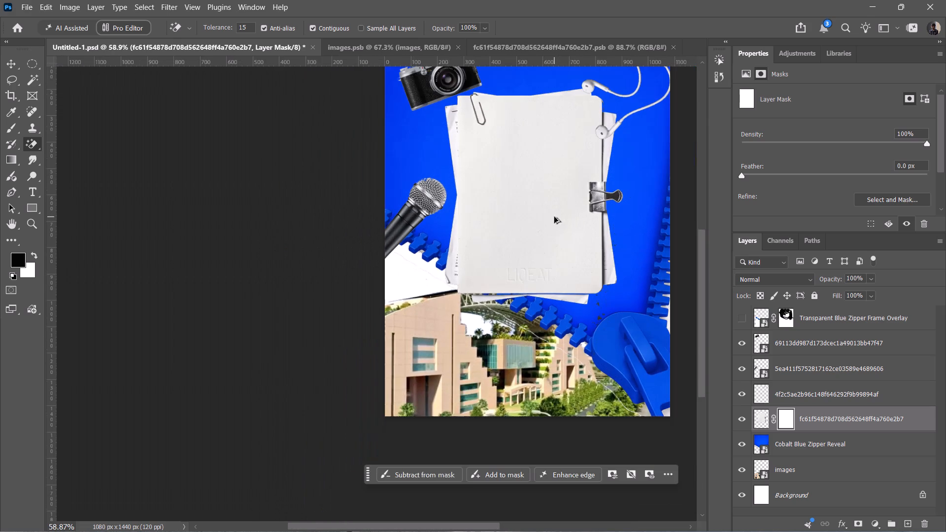
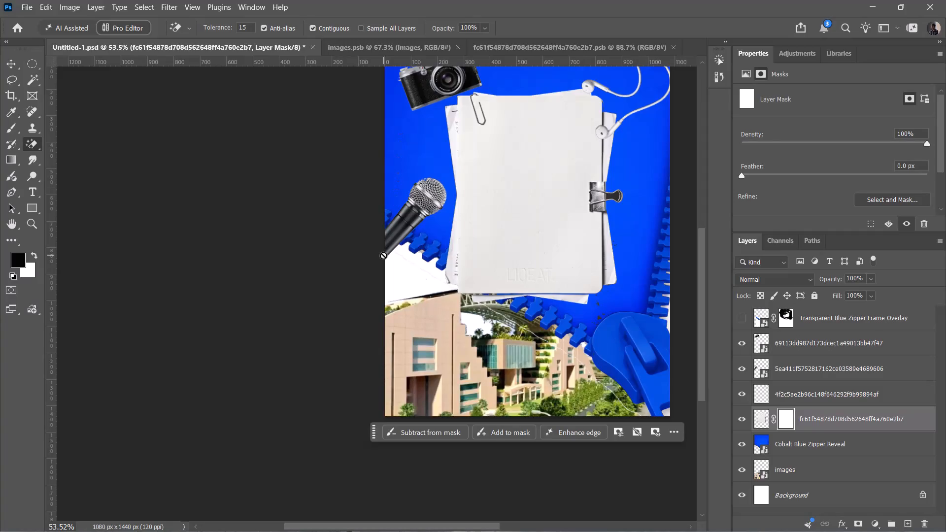
Paint black with a soft 83 px Brush on the paper stack's mask over the dark specks between the stack and the zipper slider.
{"action": "key", "text": "b"}
{"action": "left_click_drag", "start_coordinate": [590, 323], "coordinate": [601, 319]}
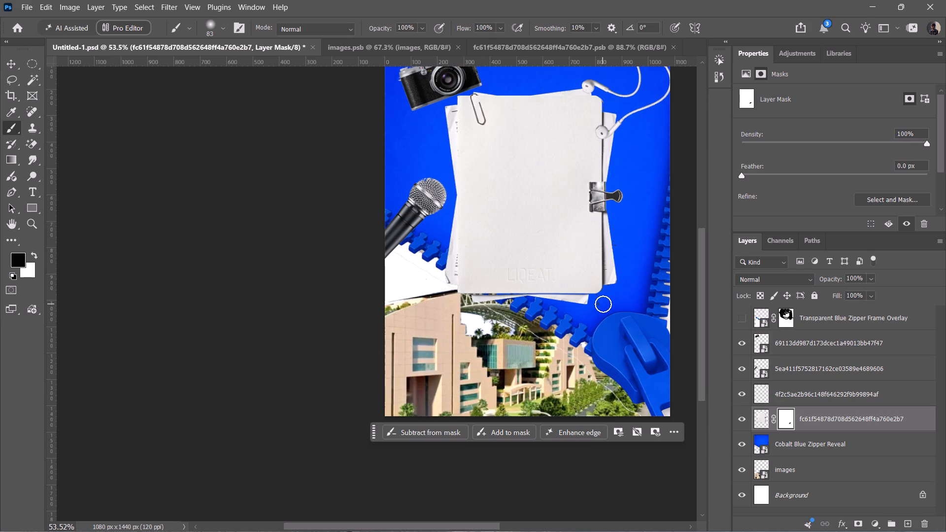
{"action": "scroll", "coordinate": [613, 316], "scroll_direction": "up", "scroll_amount": 17, "text": "ctrl+alt"}
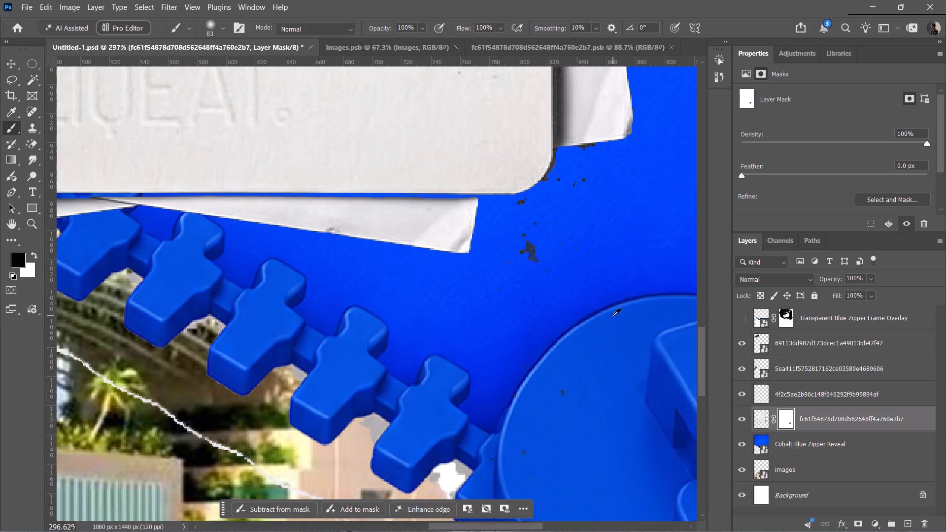
{"action": "left_click_drag", "start_coordinate": [568, 231], "coordinate": [549, 306]}
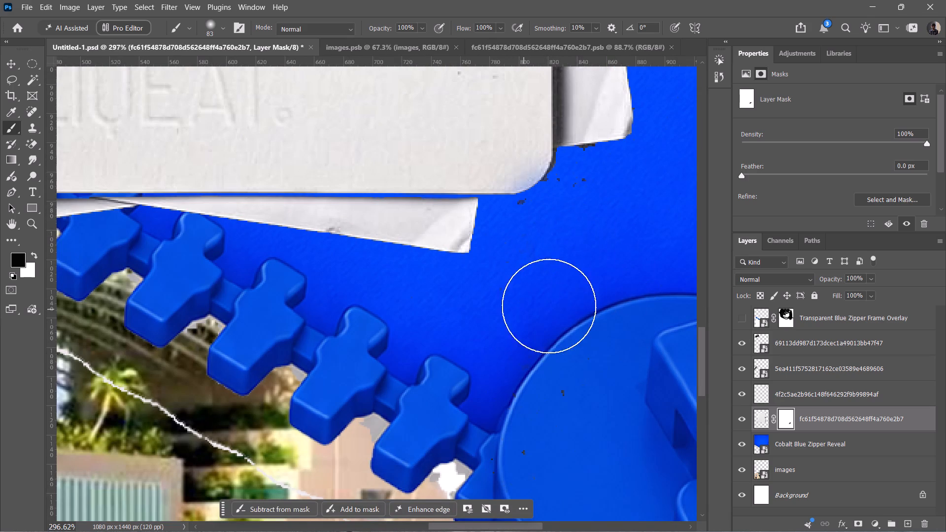
{"action": "left_click_drag", "start_coordinate": [549, 306], "coordinate": [537, 346]}
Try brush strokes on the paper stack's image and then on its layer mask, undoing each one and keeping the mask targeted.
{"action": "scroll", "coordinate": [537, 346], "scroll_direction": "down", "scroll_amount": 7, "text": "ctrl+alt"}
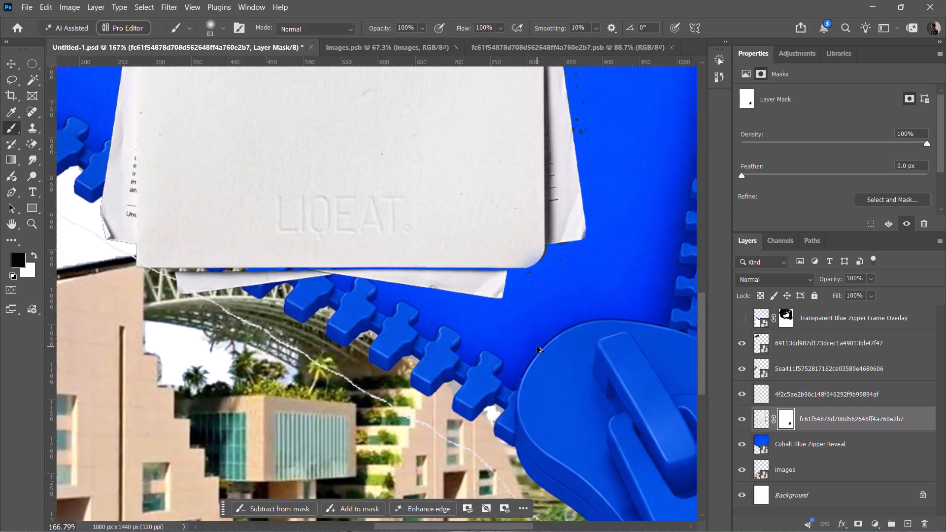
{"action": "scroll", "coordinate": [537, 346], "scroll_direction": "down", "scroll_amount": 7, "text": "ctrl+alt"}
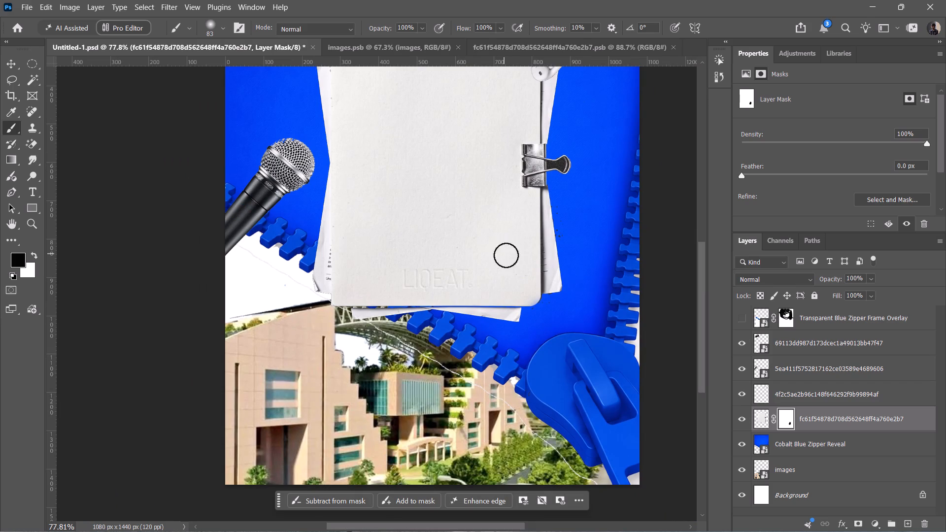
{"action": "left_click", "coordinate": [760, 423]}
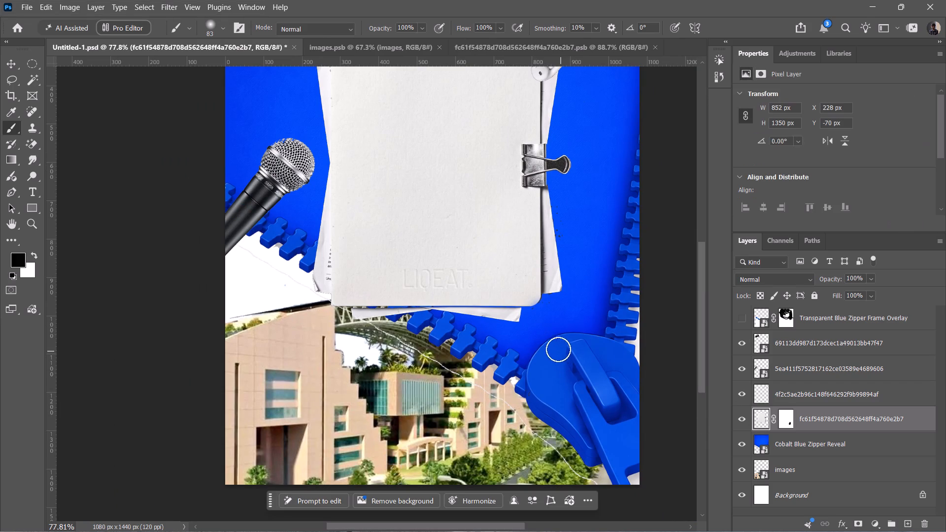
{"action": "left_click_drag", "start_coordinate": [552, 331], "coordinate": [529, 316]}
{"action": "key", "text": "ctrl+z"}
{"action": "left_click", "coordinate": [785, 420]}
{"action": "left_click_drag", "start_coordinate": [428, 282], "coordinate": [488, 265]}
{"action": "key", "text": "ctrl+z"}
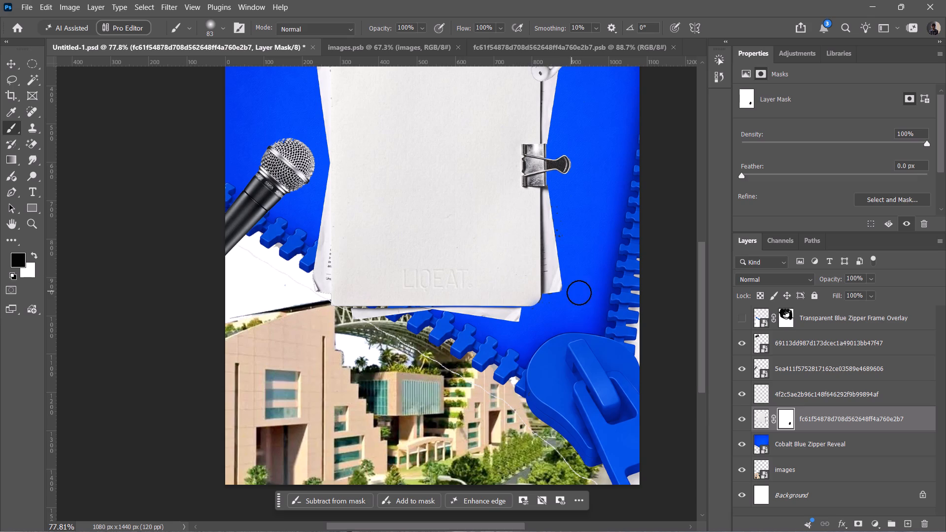
Mask out the scattered dark specks beside the folder's lower right corner with a 32 px soft brush.
{"action": "scroll", "coordinate": [575, 296], "scroll_direction": "up", "scroll_amount": 7, "text": "alt"}
{"action": "scroll", "coordinate": [575, 296], "scroll_direction": "up", "scroll_amount": 4, "text": "ctrl+alt"}
{"action": "scroll", "coordinate": [575, 296], "scroll_direction": "left", "scroll_amount": 1, "text": "alt"}
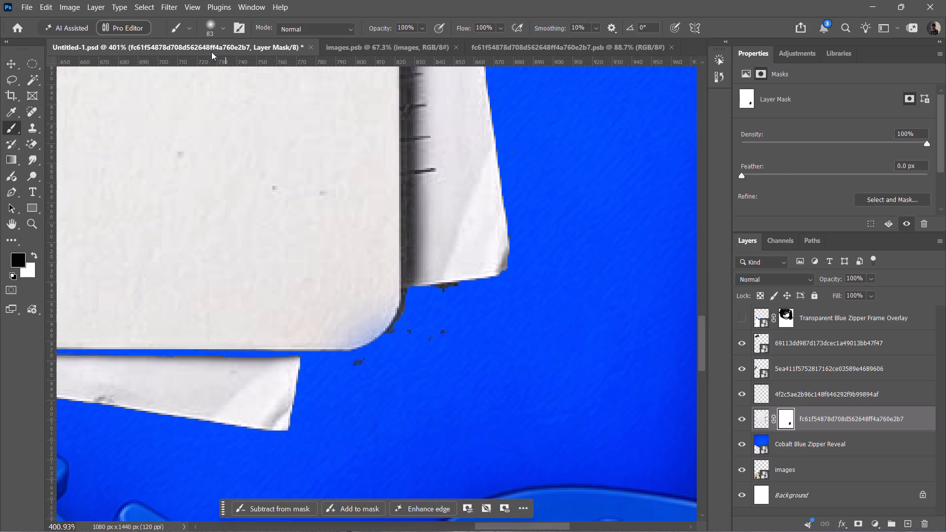
{"action": "left_click", "coordinate": [209, 25]}
{"action": "left_click", "coordinate": [201, 65]}
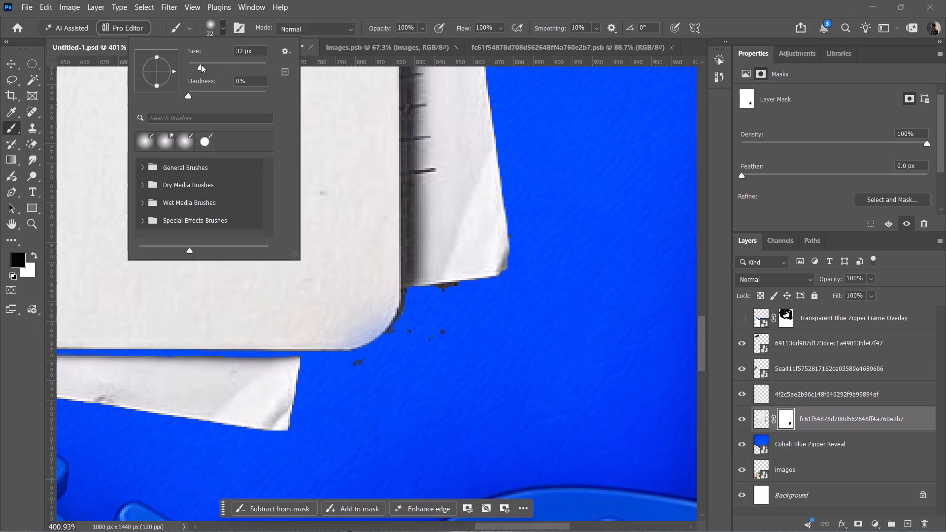
{"action": "left_click_drag", "start_coordinate": [430, 348], "coordinate": [366, 374]}
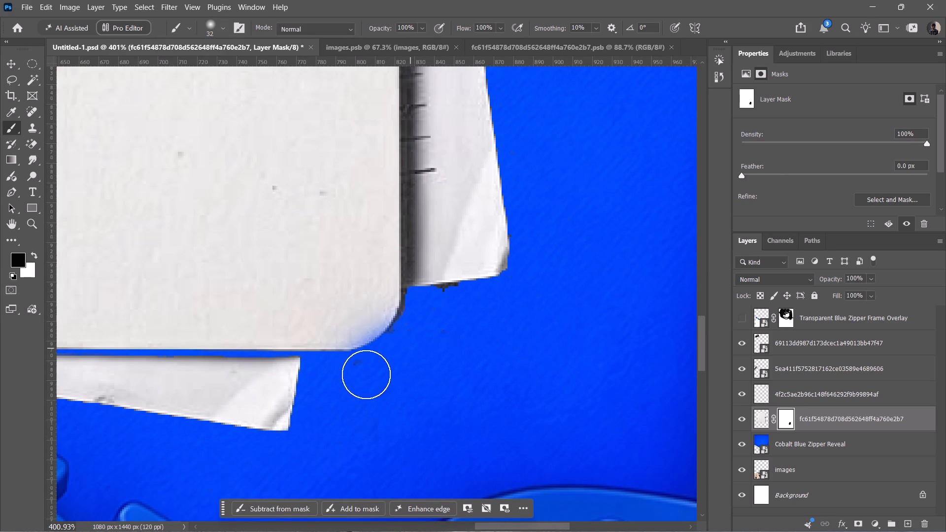
{"action": "left_click_drag", "start_coordinate": [366, 374], "coordinate": [438, 340]}
{"action": "key", "text": "ctrl+z"}
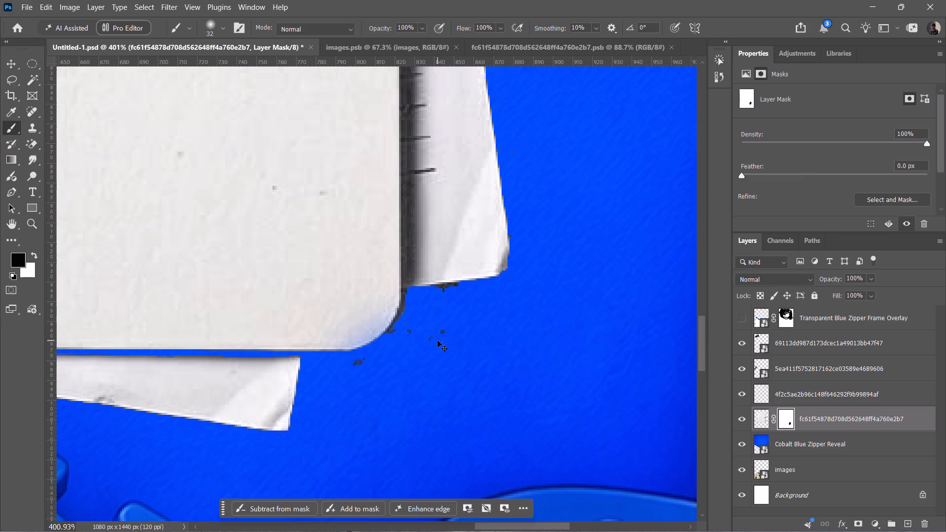
{"action": "left_click_drag", "start_coordinate": [438, 339], "coordinate": [362, 384]}
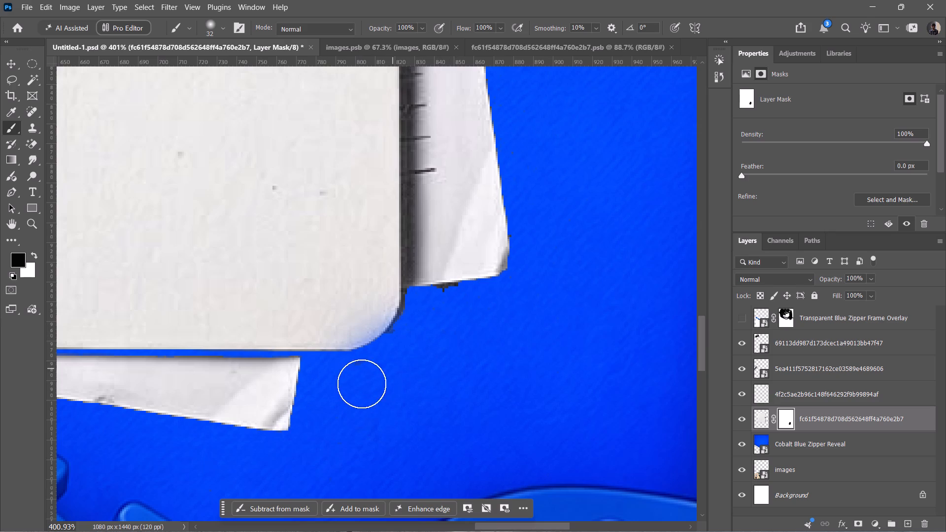
{"action": "left_click_drag", "start_coordinate": [362, 384], "coordinate": [367, 383]}
{"action": "left_click_drag", "start_coordinate": [450, 316], "coordinate": [440, 311]}
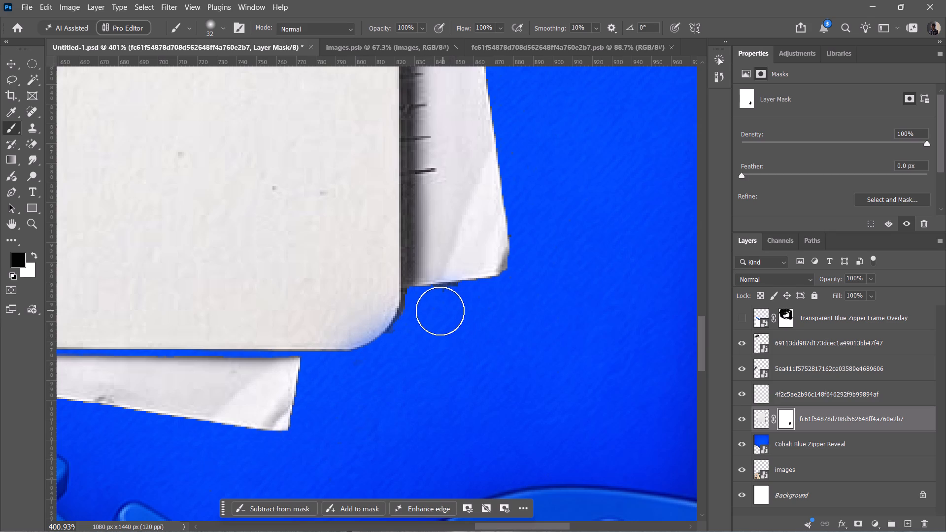
{"action": "left_click_drag", "start_coordinate": [440, 311], "coordinate": [452, 309]}
{"action": "key", "text": "ctrl+z"}
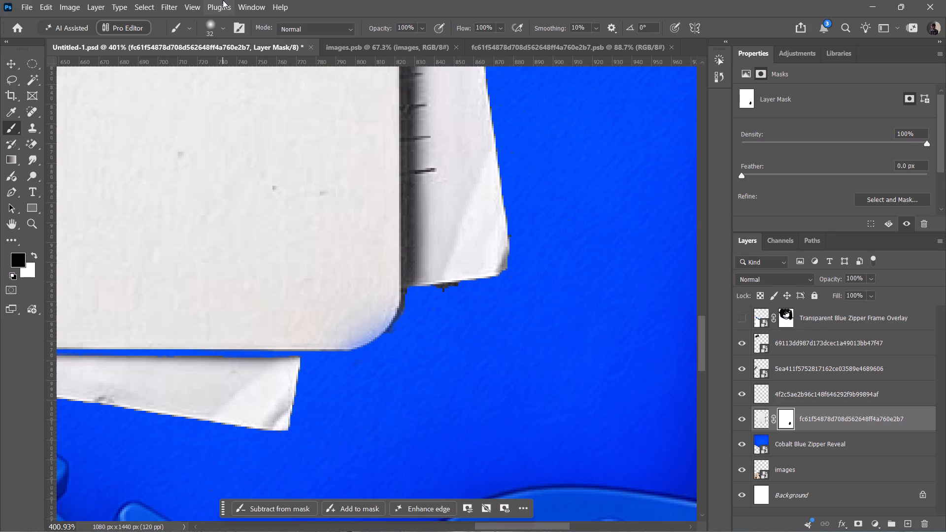
Reduce the brush to 7 px and mask out the dark fringe under the back sheet and around the folder's rounded lower corner.
{"action": "left_click", "coordinate": [214, 21]}
{"action": "left_click", "coordinate": [191, 66]}
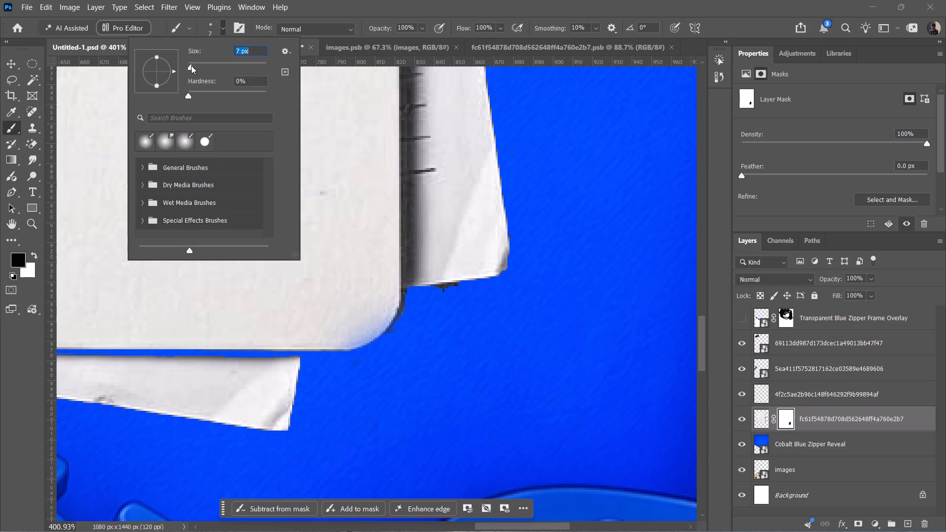
{"action": "left_click_drag", "start_coordinate": [445, 296], "coordinate": [438, 294]}
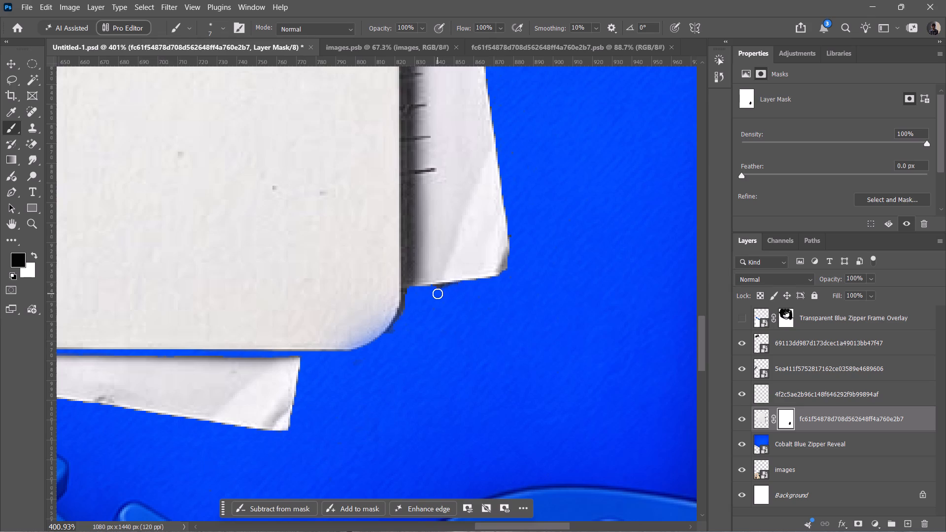
{"action": "left_click_drag", "start_coordinate": [438, 294], "coordinate": [450, 291]}
{"action": "key", "text": "ctrl+z"}
{"action": "left_click_drag", "start_coordinate": [446, 291], "coordinate": [462, 292]}
{"action": "left_click_drag", "start_coordinate": [407, 296], "coordinate": [407, 292]}
{"action": "left_click_drag", "start_coordinate": [407, 292], "coordinate": [405, 317]}
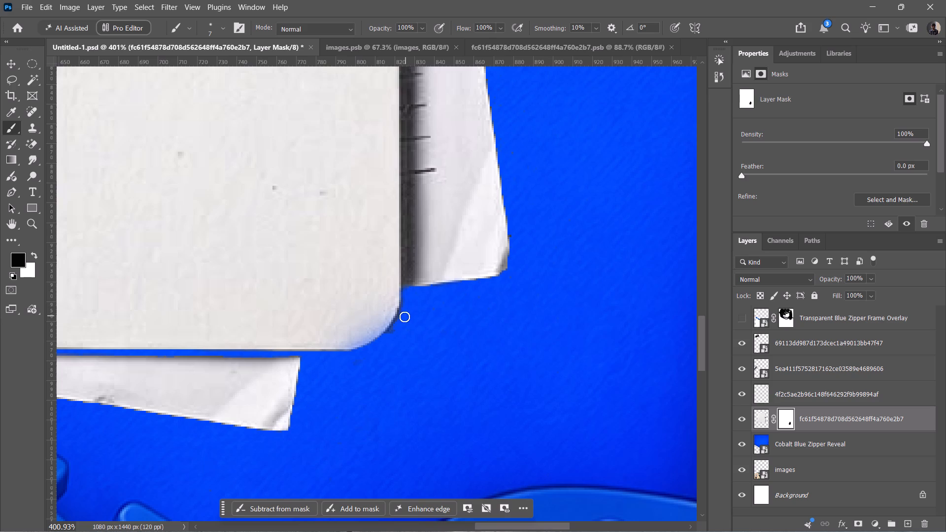
{"action": "left_click_drag", "start_coordinate": [405, 317], "coordinate": [394, 342]}
Mask out the dark specks along and beside the stack's right edge below the binder clip with the 7 px brush.
{"action": "scroll", "coordinate": [420, 351], "scroll_direction": "down", "scroll_amount": 13, "text": "ctrl+alt"}
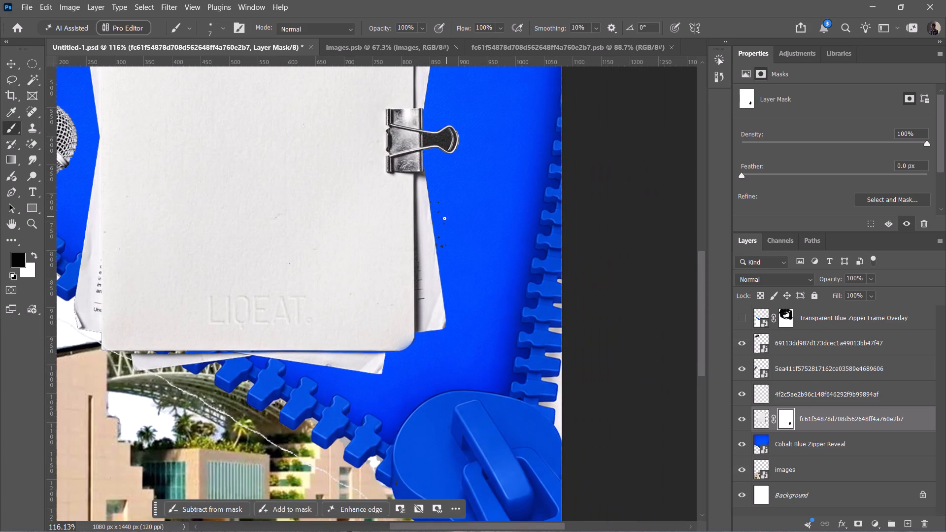
{"action": "scroll", "coordinate": [444, 218], "scroll_direction": "up", "scroll_amount": 15, "text": "ctrl+alt"}
{"action": "left_click_drag", "start_coordinate": [422, 165], "coordinate": [427, 149]}
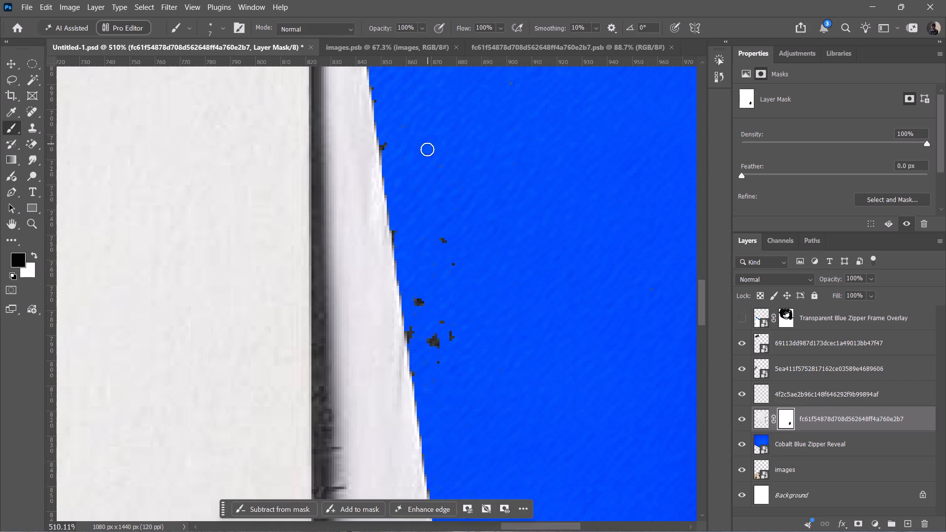
{"action": "left_click_drag", "start_coordinate": [427, 149], "coordinate": [398, 215]}
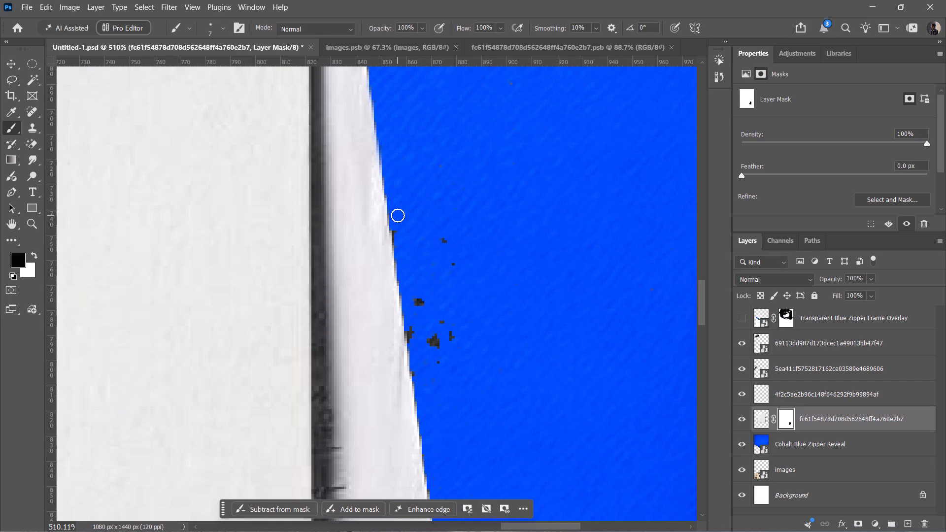
{"action": "left_click_drag", "start_coordinate": [398, 215], "coordinate": [458, 319]}
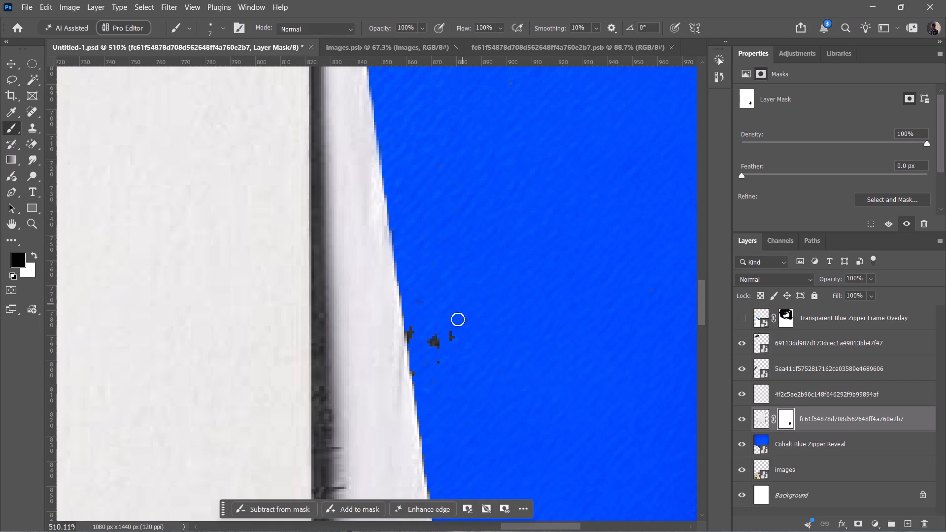
{"action": "left_click_drag", "start_coordinate": [458, 319], "coordinate": [452, 345]}
{"action": "left_click_drag", "start_coordinate": [452, 345], "coordinate": [420, 327]}
{"action": "left_click_drag", "start_coordinate": [420, 327], "coordinate": [420, 399]}
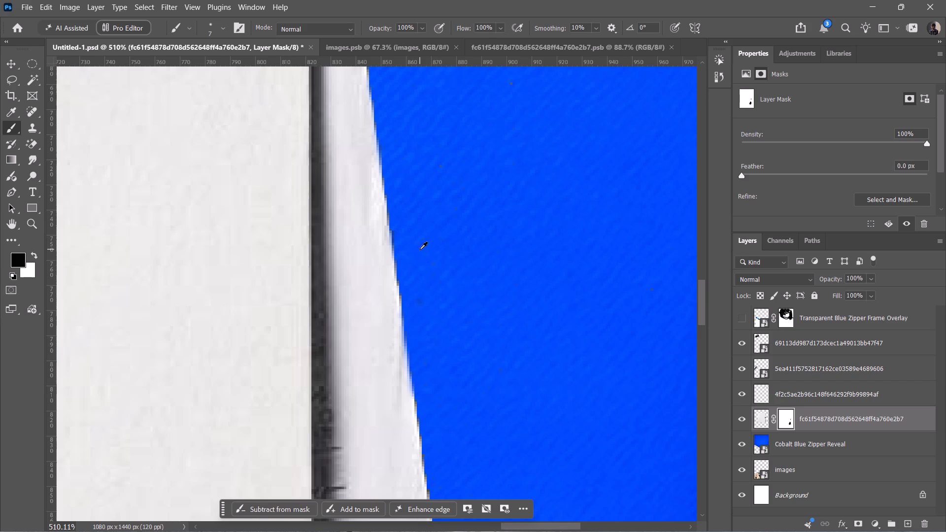
Examine the paper stack's edges, from the earphones and camera down to the microphone side, for leftover dark specks.
{"action": "scroll", "coordinate": [420, 249], "scroll_direction": "down", "scroll_amount": 17, "text": "ctrl+alt"}
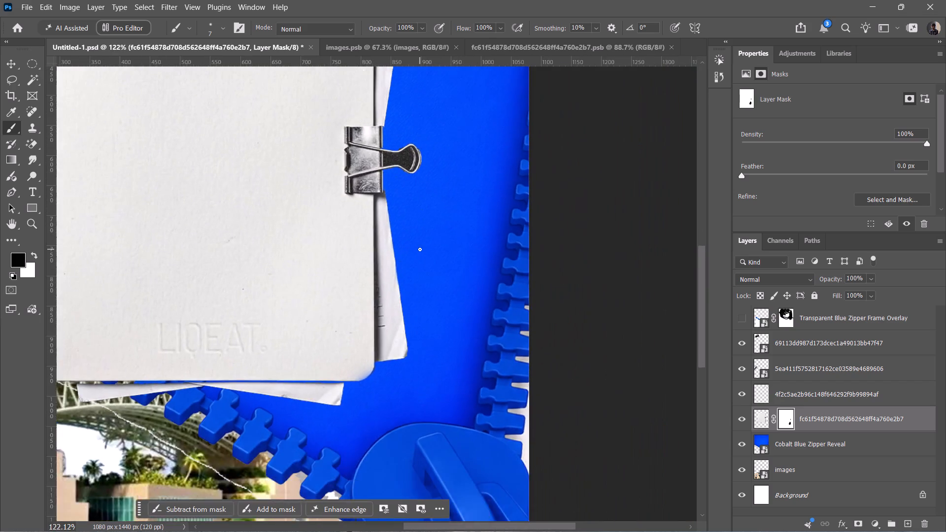
{"action": "scroll", "coordinate": [420, 249], "scroll_direction": "up", "scroll_amount": 4}
{"action": "scroll", "coordinate": [420, 249], "scroll_direction": "right", "scroll_amount": 1}
{"action": "scroll", "coordinate": [420, 249], "scroll_direction": "left", "scroll_amount": 2}
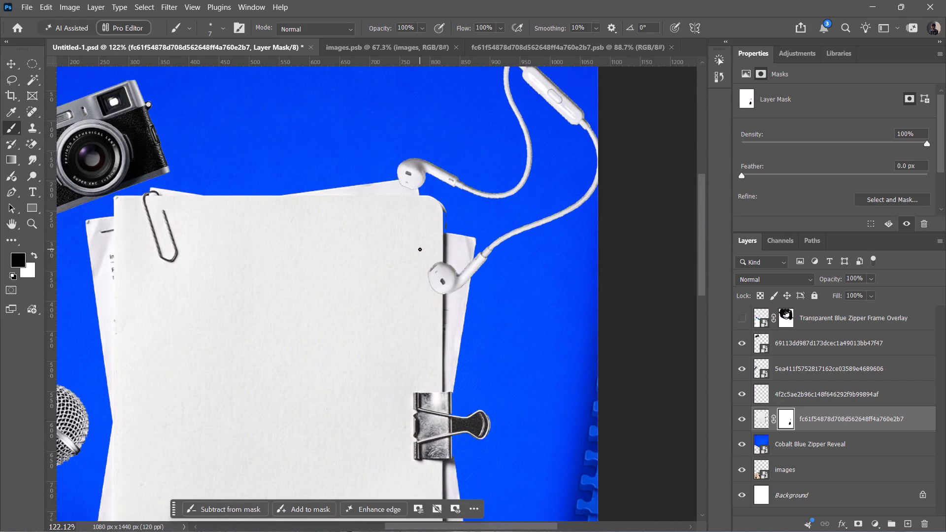
{"action": "scroll", "coordinate": [420, 249], "scroll_direction": "left", "scroll_amount": 2}
{"action": "scroll", "coordinate": [420, 249], "scroll_direction": "down", "scroll_amount": 3}
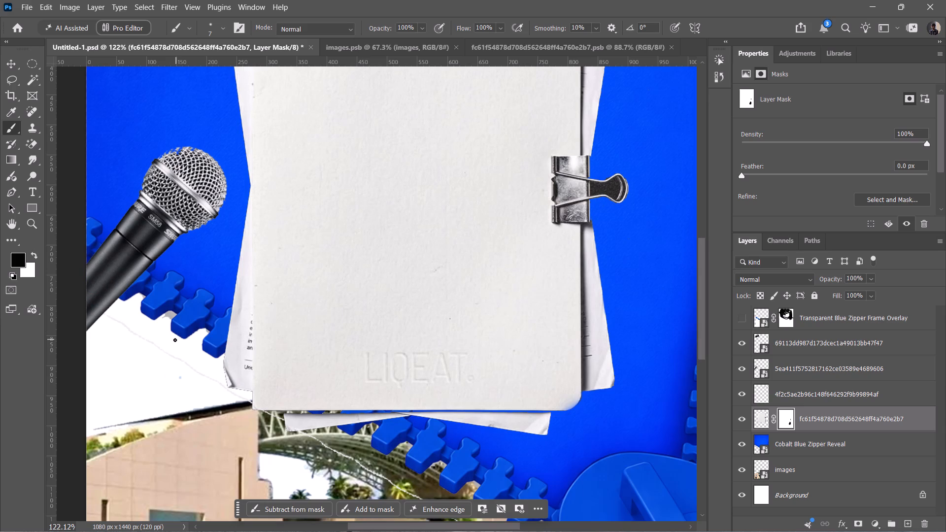
Move the paper stack straight up with the Move tool so its top sits just below the poster's top edge, behind the camera.
{"action": "key", "text": "Return"}
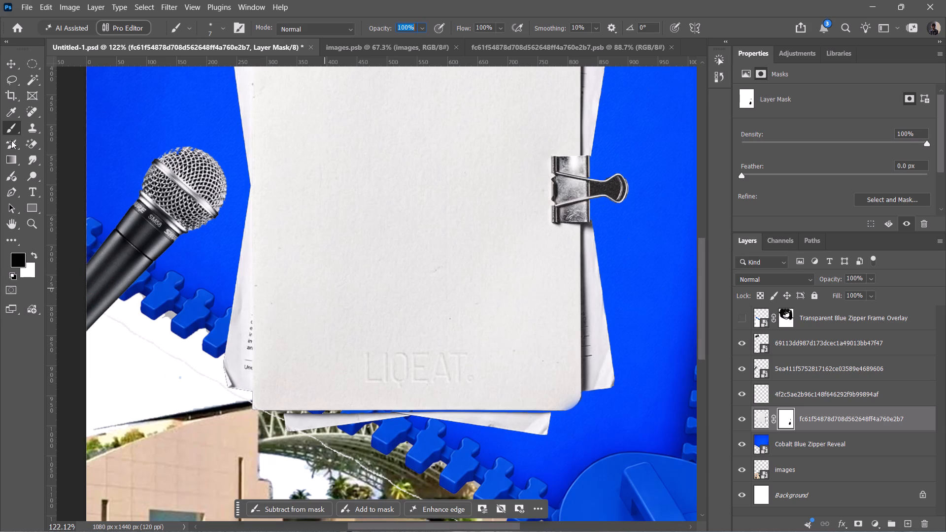
{"action": "left_click", "coordinate": [13, 66]}
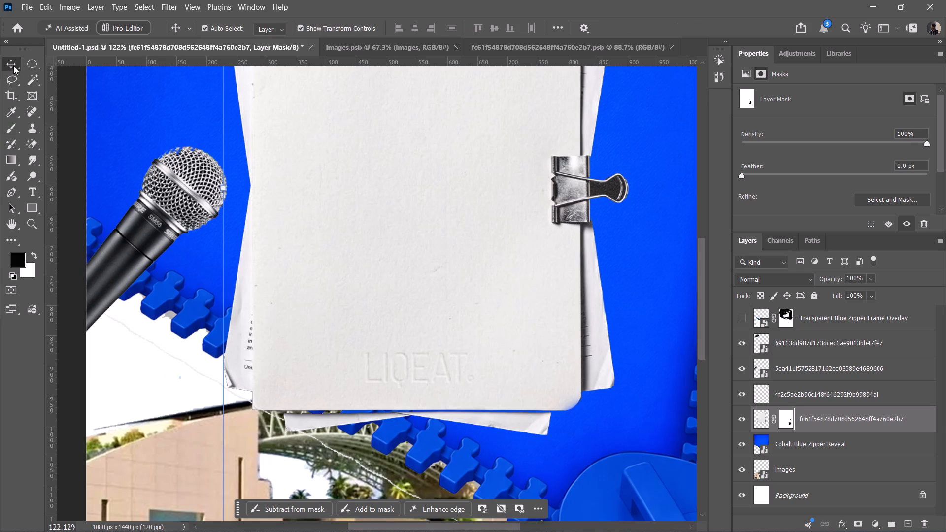
{"action": "scroll", "coordinate": [366, 216], "scroll_direction": "down", "scroll_amount": 11, "text": "ctrl"}
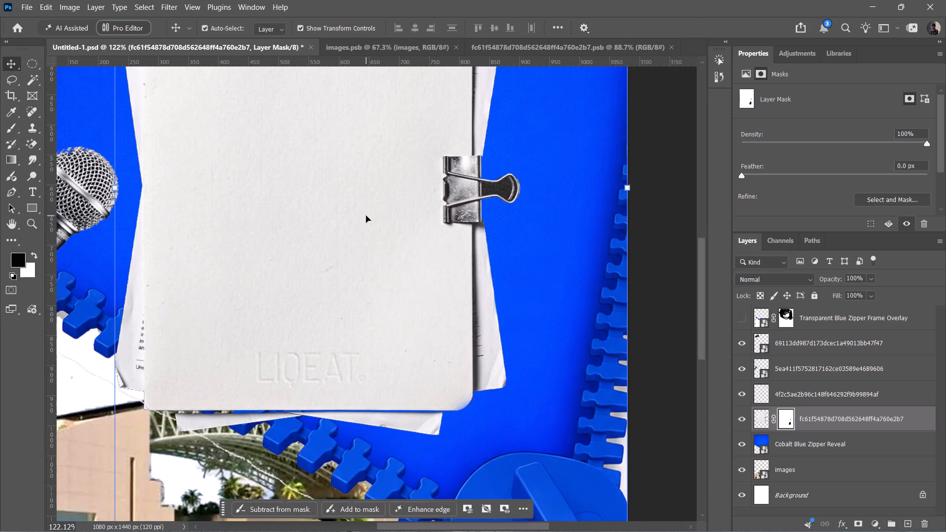
{"action": "scroll", "coordinate": [366, 216], "scroll_direction": "down", "scroll_amount": 7, "text": "ctrl+alt"}
{"action": "scroll", "coordinate": [366, 216], "scroll_direction": "up", "scroll_amount": 3}
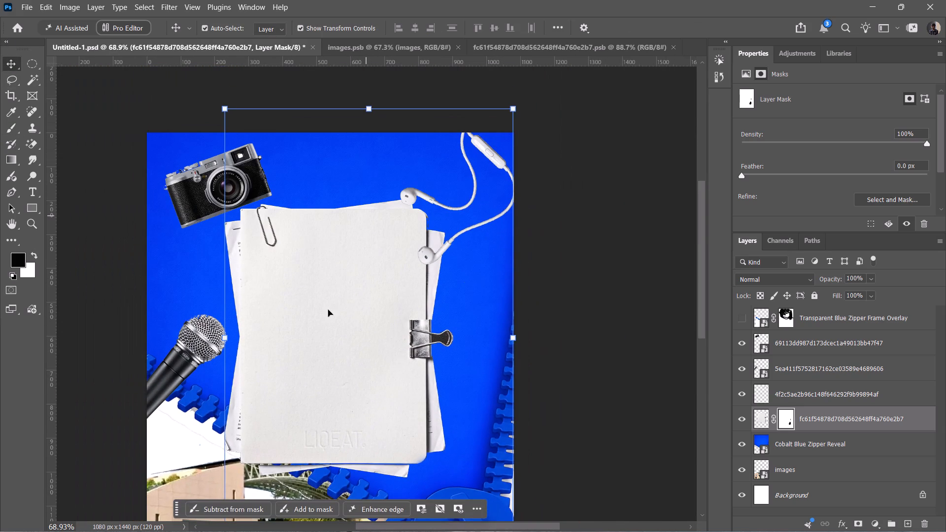
{"action": "left_click_drag", "start_coordinate": [320, 330], "coordinate": [316, 270]}
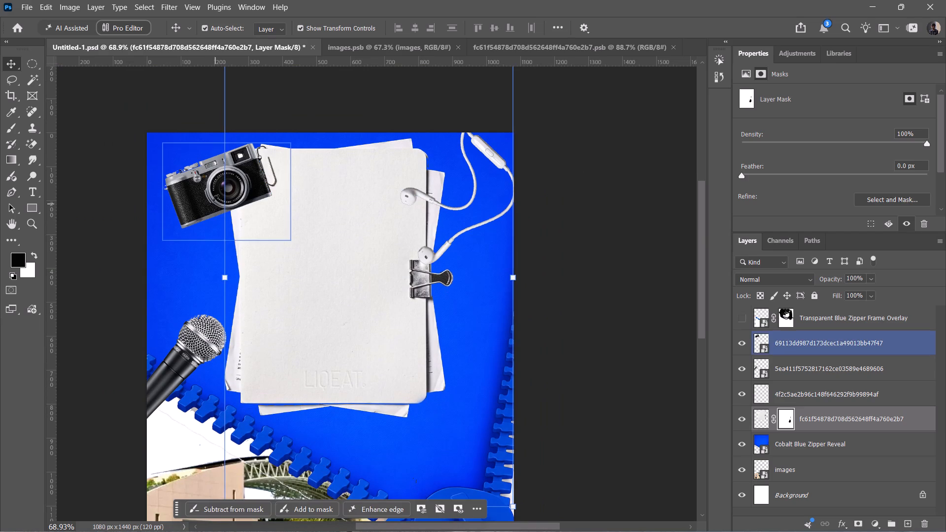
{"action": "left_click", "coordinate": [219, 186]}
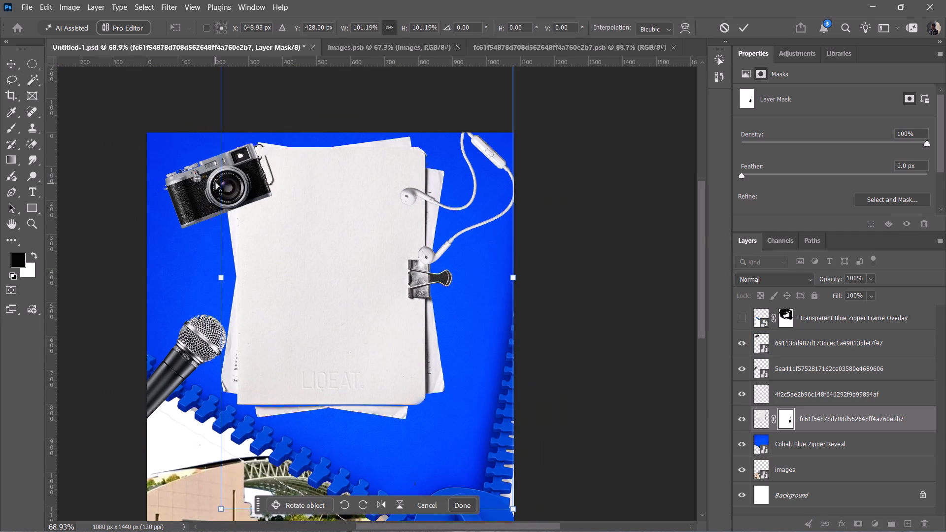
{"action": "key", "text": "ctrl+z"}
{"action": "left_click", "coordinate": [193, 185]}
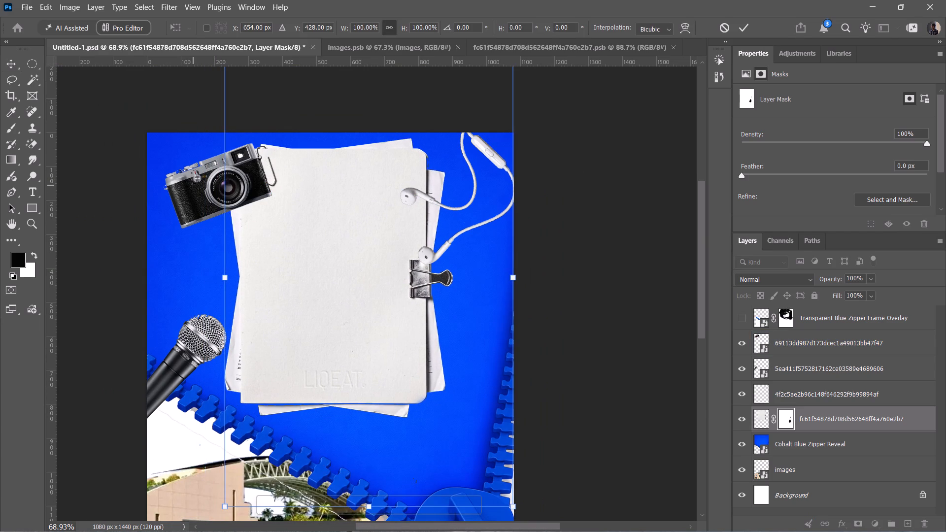
Rasterize the Cobalt Blue Zipper Reveal layer and erase the thin pale line crossing the sky and building with the Magic Eraser.
{"action": "left_click", "coordinate": [785, 466]}
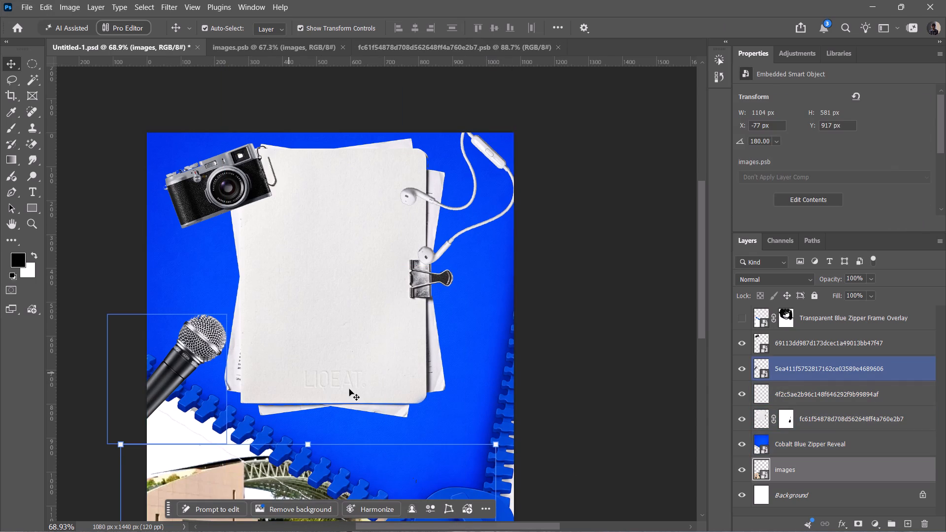
{"action": "scroll", "coordinate": [366, 391], "scroll_direction": "down", "scroll_amount": 3}
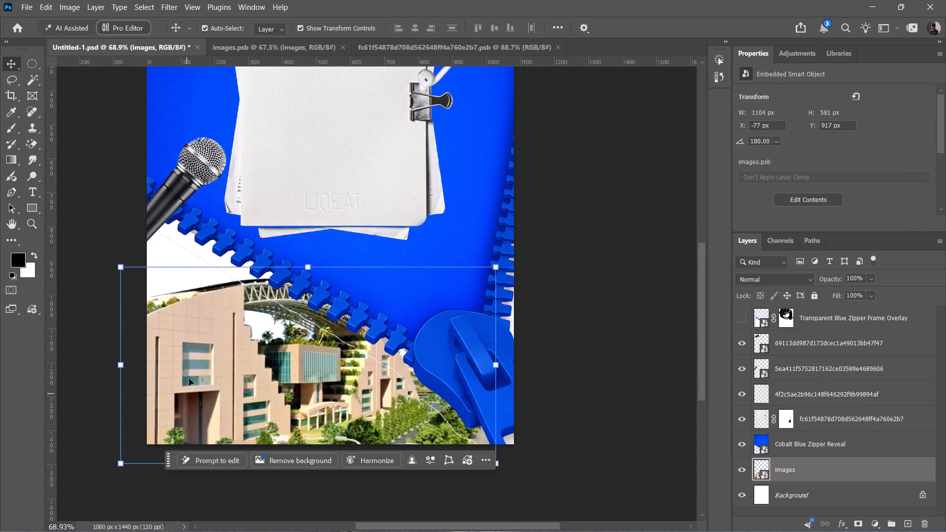
{"action": "left_click", "coordinate": [801, 446]}
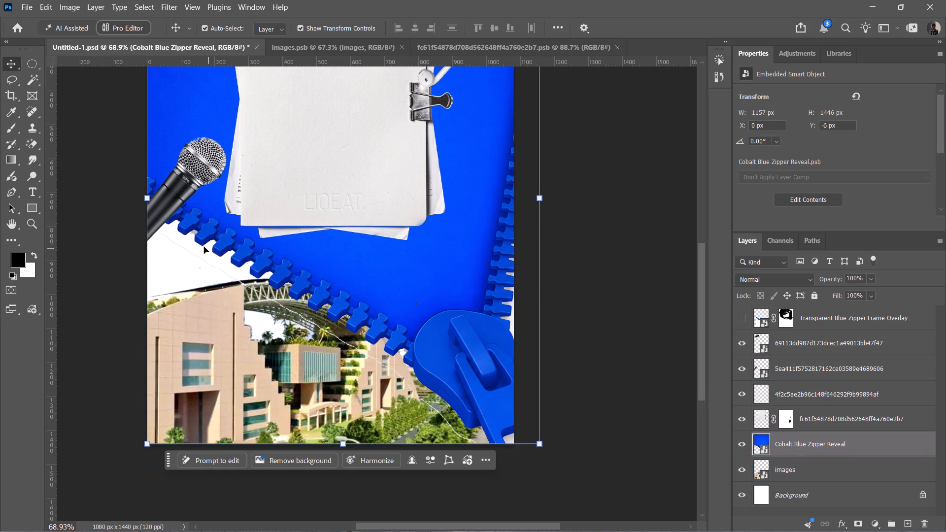
{"action": "left_click", "coordinate": [32, 140]}
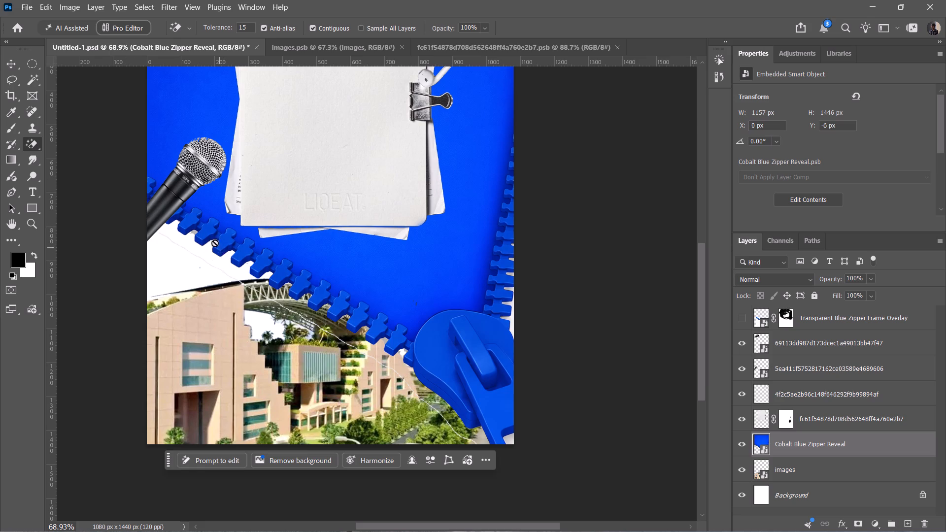
{"action": "left_click", "coordinate": [234, 269]}
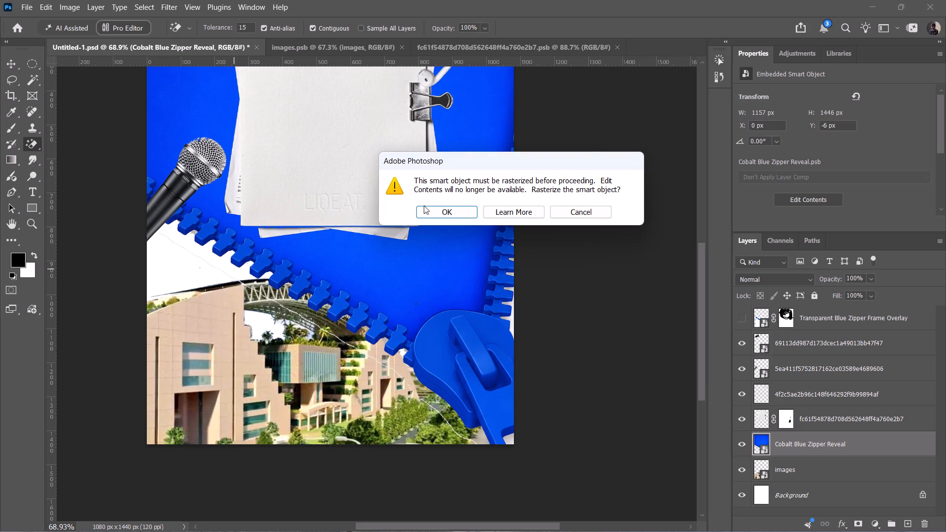
{"action": "left_click", "coordinate": [439, 206]}
{"action": "left_click", "coordinate": [229, 272]}
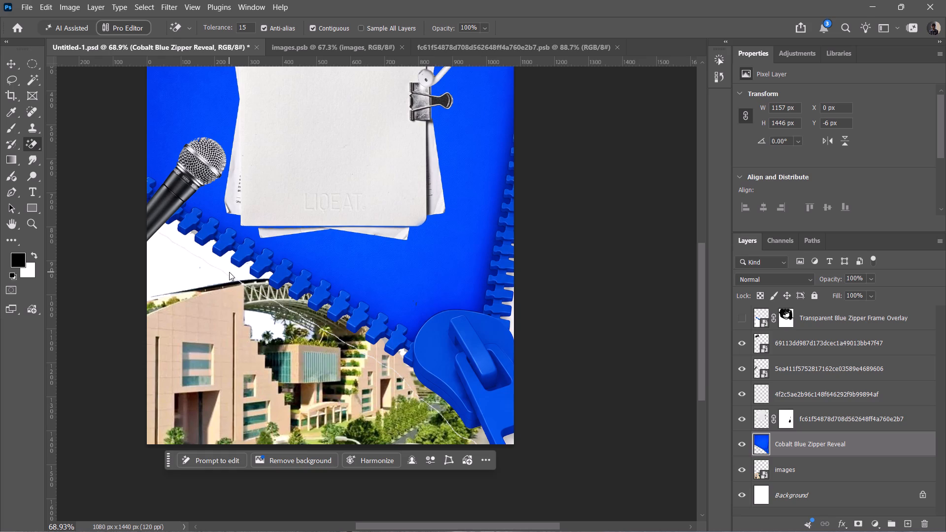
{"action": "scroll", "coordinate": [220, 258], "scroll_direction": "up", "scroll_amount": 13, "text": "ctrl+alt"}
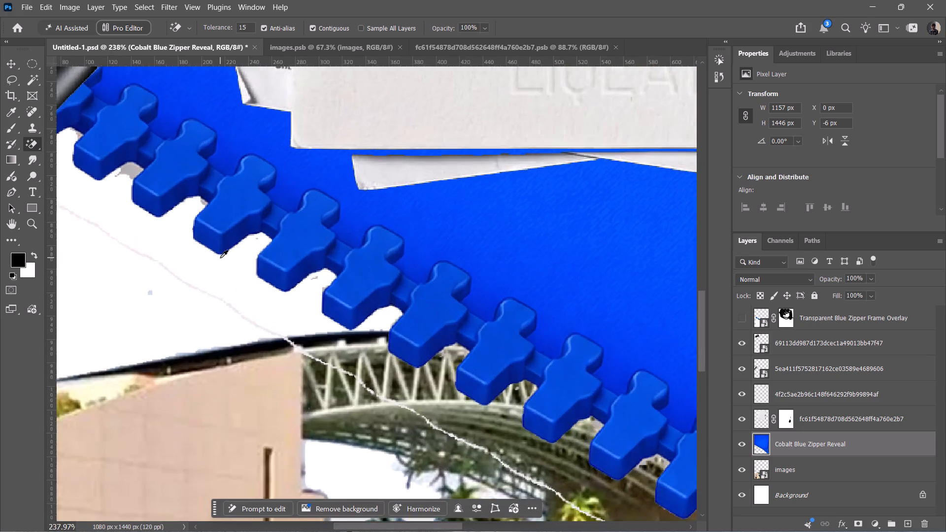
{"action": "scroll", "coordinate": [220, 258], "scroll_direction": "up", "scroll_amount": 5, "text": "ctrl+alt"}
{"action": "left_click", "coordinate": [223, 334]}
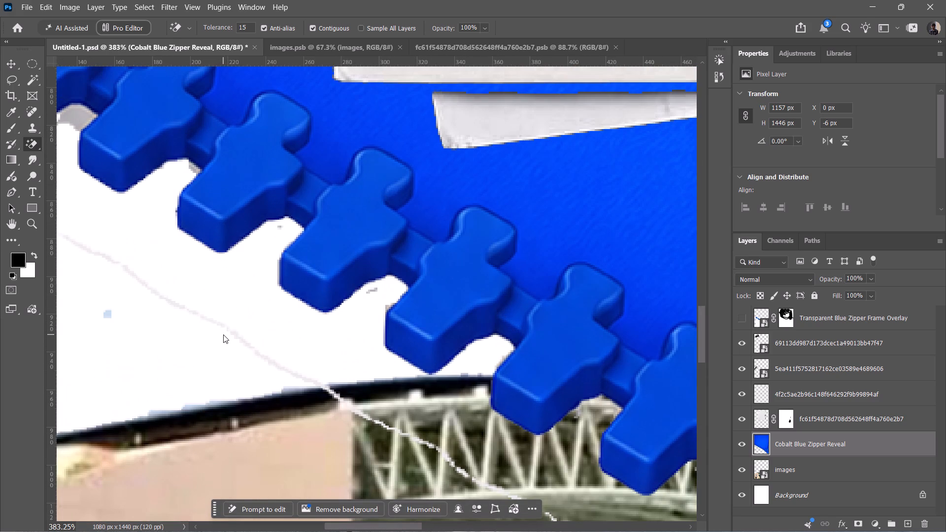
Erase the small grey specks in the white gaps below the zipper teeth with the Magic Eraser.
{"action": "scroll", "coordinate": [287, 315], "scroll_direction": "down", "scroll_amount": 10, "text": "ctrl+alt"}
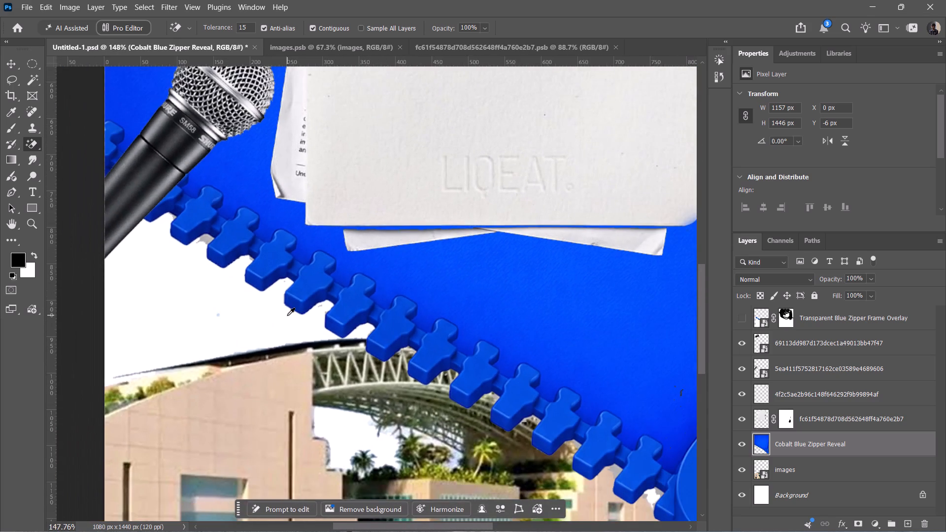
{"action": "scroll", "coordinate": [287, 315], "scroll_direction": "down", "scroll_amount": 2, "text": "ctrl+alt"}
{"action": "scroll", "coordinate": [316, 313], "scroll_direction": "up", "scroll_amount": 16, "text": "ctrl+alt"}
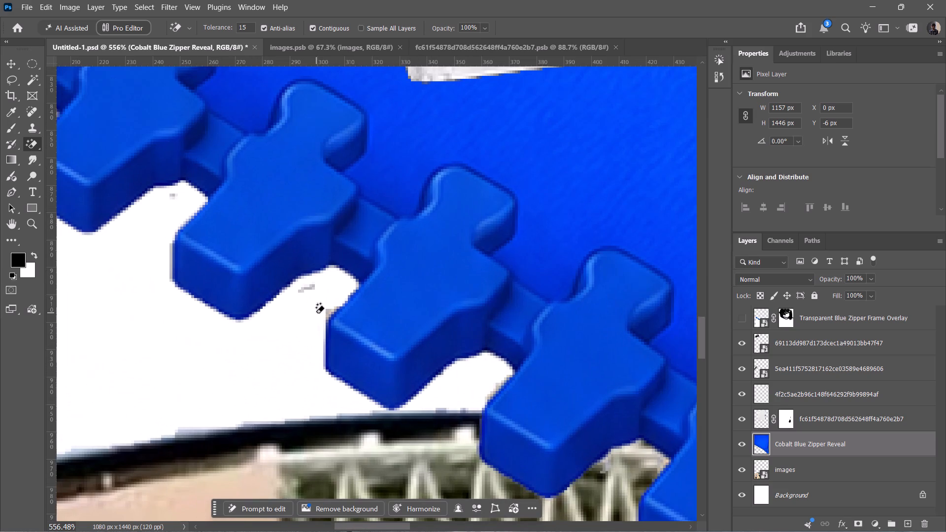
{"action": "left_click", "coordinate": [314, 292]}
{"action": "left_click", "coordinate": [308, 291]}
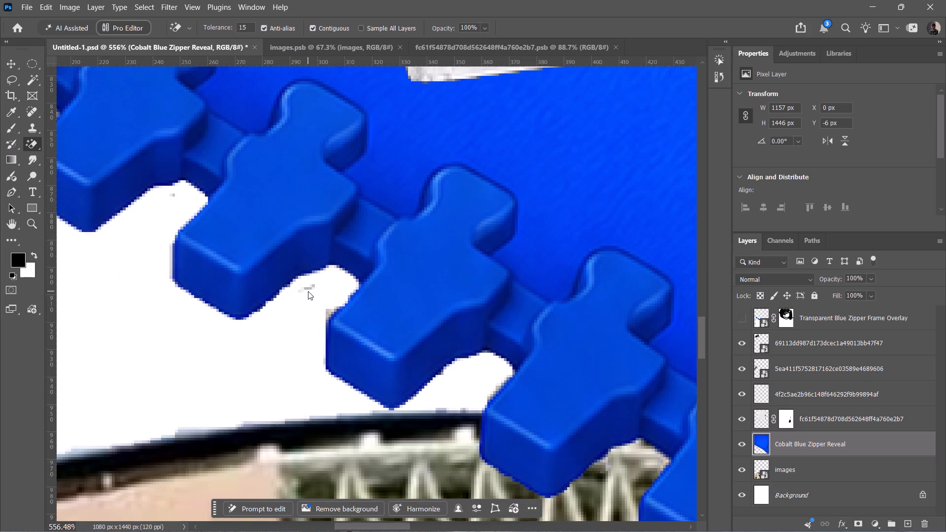
{"action": "left_click_drag", "start_coordinate": [310, 284], "coordinate": [317, 286]}
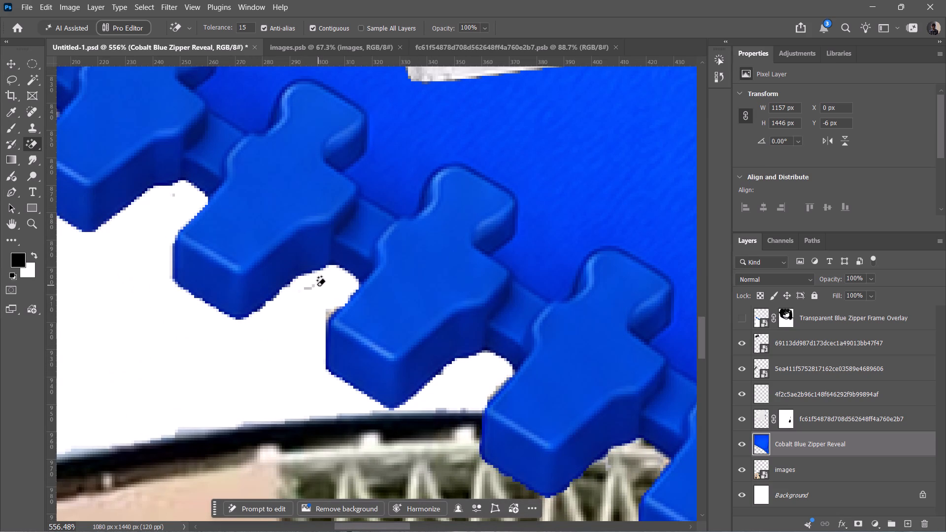
{"action": "left_click_drag", "start_coordinate": [317, 286], "coordinate": [300, 301]}
{"action": "left_click_drag", "start_coordinate": [300, 301], "coordinate": [307, 291]}
{"action": "left_click", "coordinate": [307, 291]}
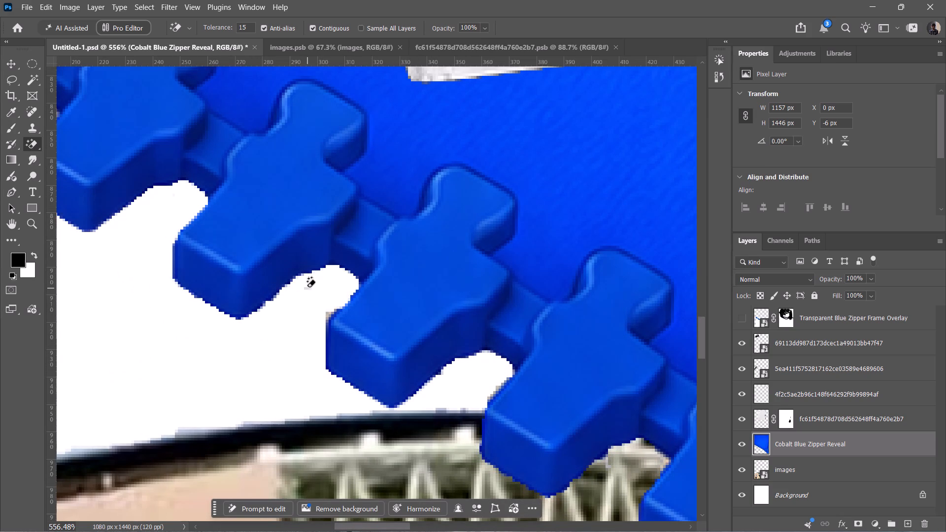
Examine the zipper edge along the building and the poster's overall composition for leftover marks.
{"action": "scroll", "coordinate": [460, 398], "scroll_direction": "down", "scroll_amount": 2, "text": "ctrl+alt"}
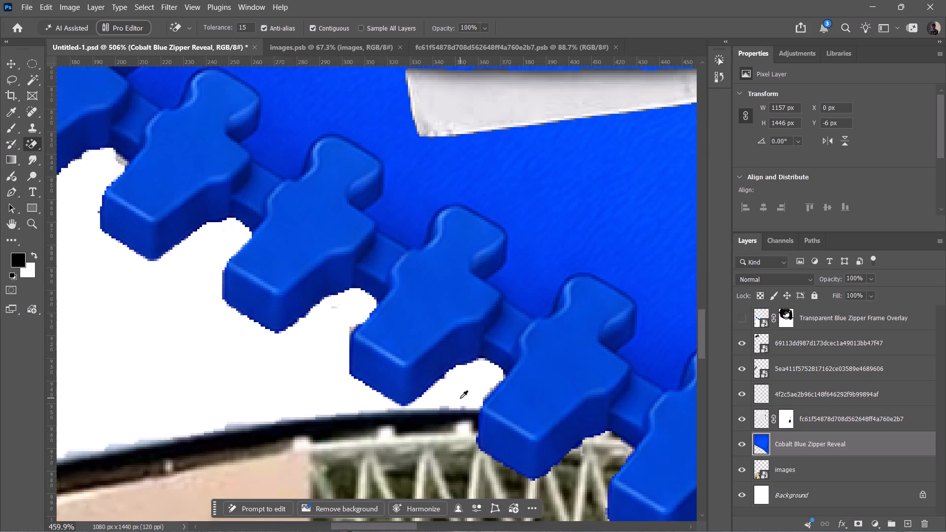
{"action": "scroll", "coordinate": [460, 398], "scroll_direction": "down", "scroll_amount": 6, "text": "ctrl+alt"}
{"action": "scroll", "coordinate": [460, 398], "scroll_direction": "left", "scroll_amount": 1, "text": "alt"}
{"action": "scroll", "coordinate": [460, 398], "scroll_direction": "down", "scroll_amount": 8, "text": "ctrl+alt"}
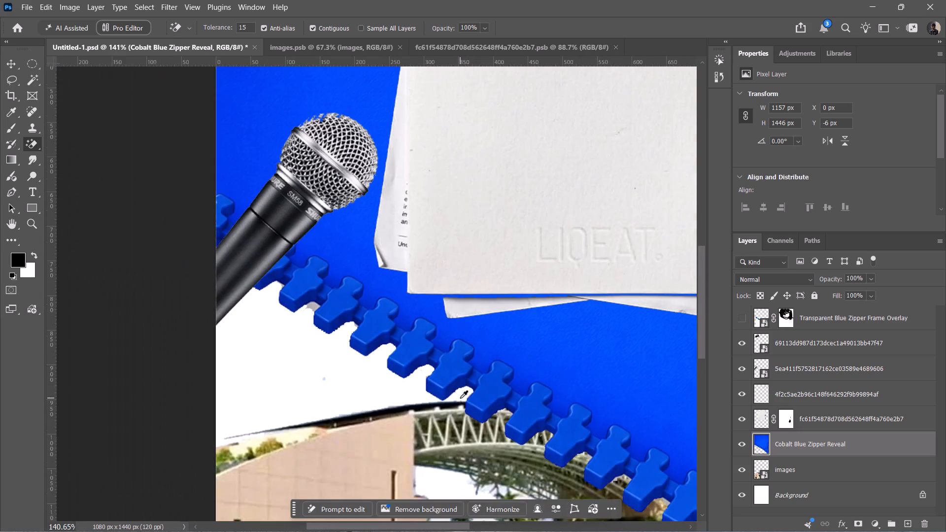
{"action": "scroll", "coordinate": [460, 398], "scroll_direction": "down", "scroll_amount": 9, "text": "ctrl+alt"}
{"action": "scroll", "coordinate": [460, 398], "scroll_direction": "down", "scroll_amount": 1}
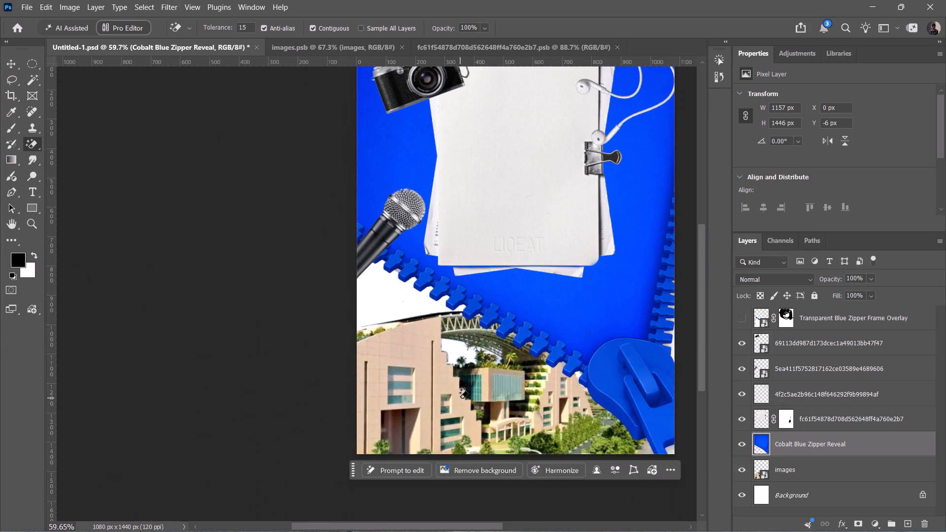
{"action": "scroll", "coordinate": [460, 398], "scroll_direction": "up", "scroll_amount": 1}
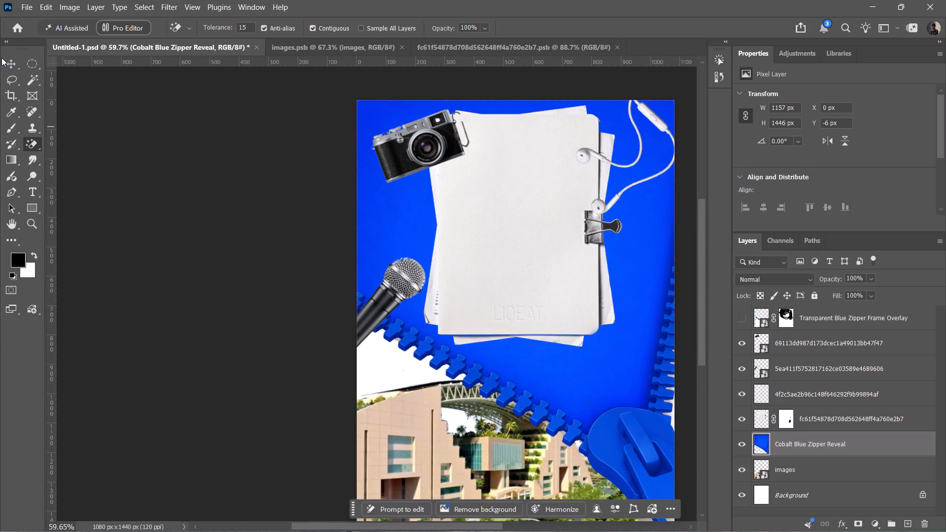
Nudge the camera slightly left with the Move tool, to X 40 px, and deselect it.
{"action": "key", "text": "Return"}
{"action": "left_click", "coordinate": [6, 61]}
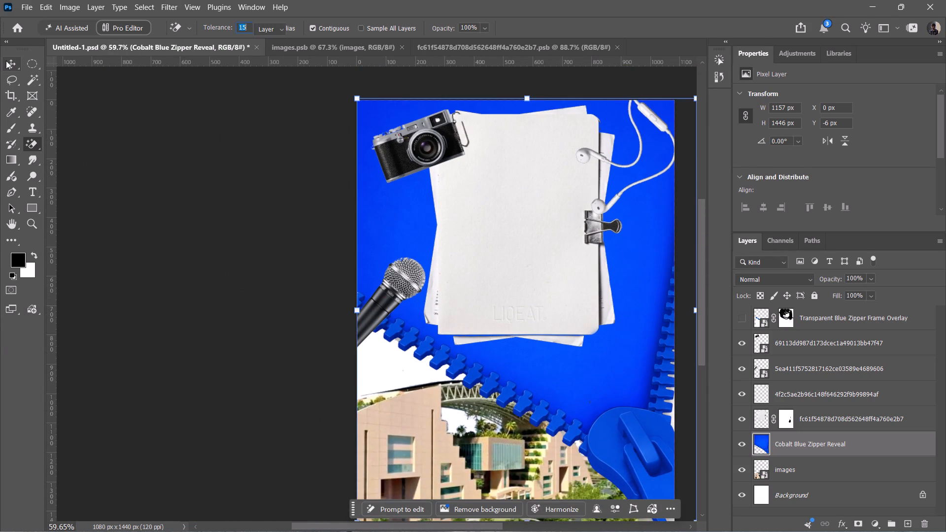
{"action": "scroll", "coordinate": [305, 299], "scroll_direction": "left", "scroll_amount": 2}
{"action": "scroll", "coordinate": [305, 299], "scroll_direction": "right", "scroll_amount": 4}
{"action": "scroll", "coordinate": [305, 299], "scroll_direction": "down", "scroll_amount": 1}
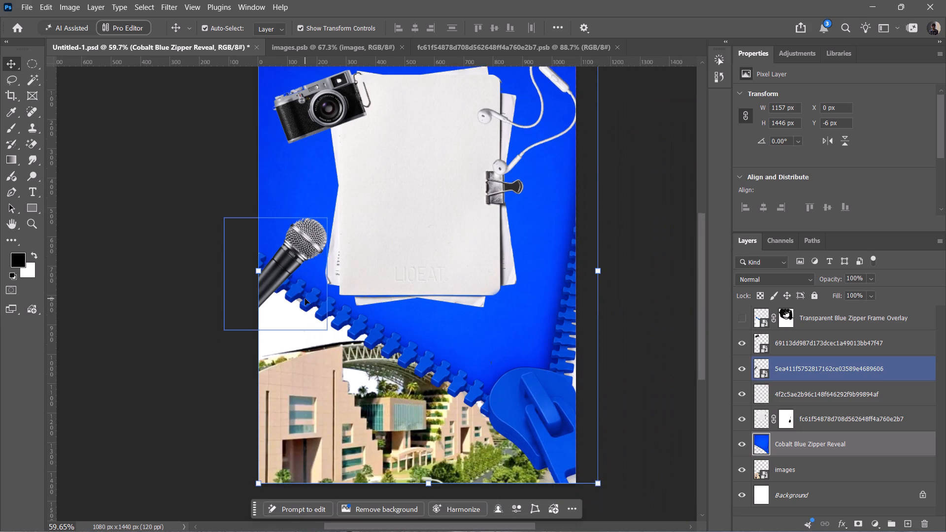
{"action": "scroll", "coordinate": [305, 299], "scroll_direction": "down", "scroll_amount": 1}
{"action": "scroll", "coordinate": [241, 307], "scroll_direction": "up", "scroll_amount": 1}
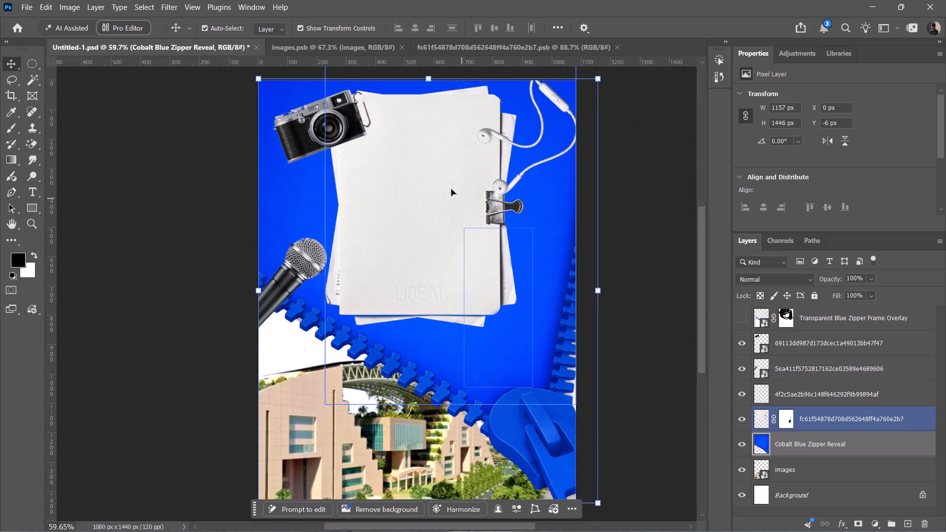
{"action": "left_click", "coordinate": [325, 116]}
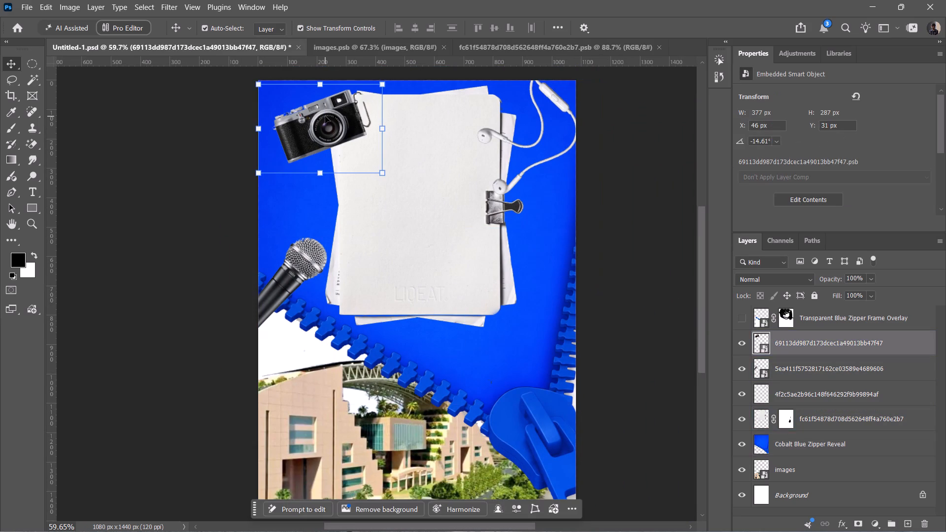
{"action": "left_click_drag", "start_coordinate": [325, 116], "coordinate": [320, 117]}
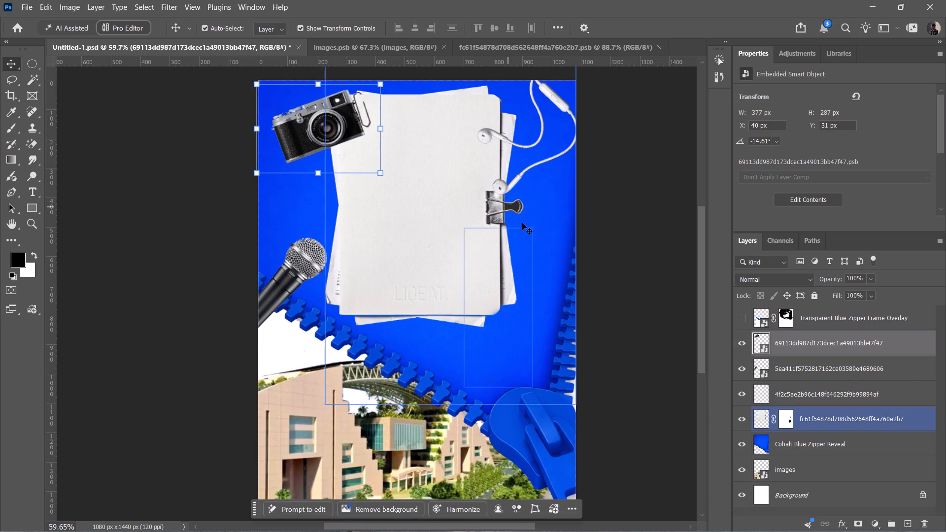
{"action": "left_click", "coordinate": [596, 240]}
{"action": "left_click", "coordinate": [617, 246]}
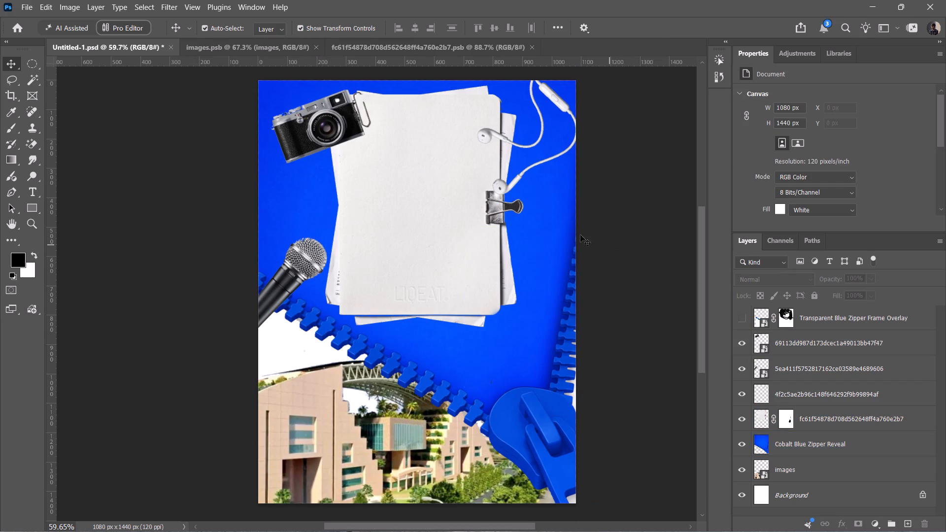
Move the paper stack down and to the right, to Y about -195 px, leaving a gap beside the microphone.
{"action": "left_click", "coordinate": [396, 161]}
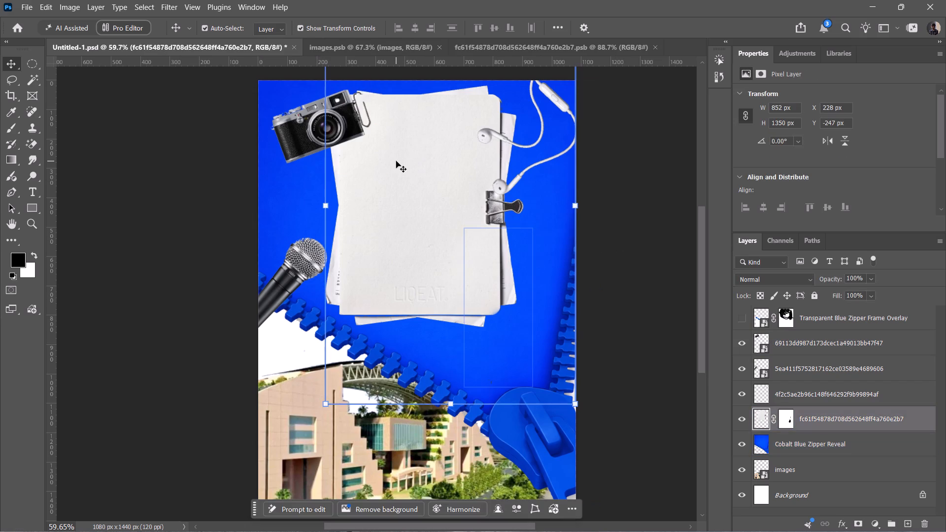
{"action": "left_click_drag", "start_coordinate": [396, 161], "coordinate": [399, 192]}
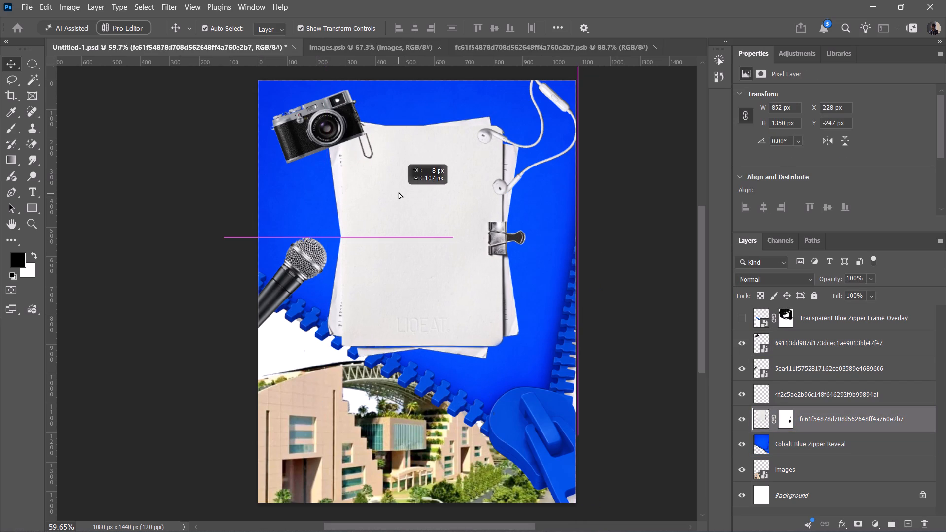
{"action": "left_click_drag", "start_coordinate": [399, 192], "coordinate": [404, 170]}
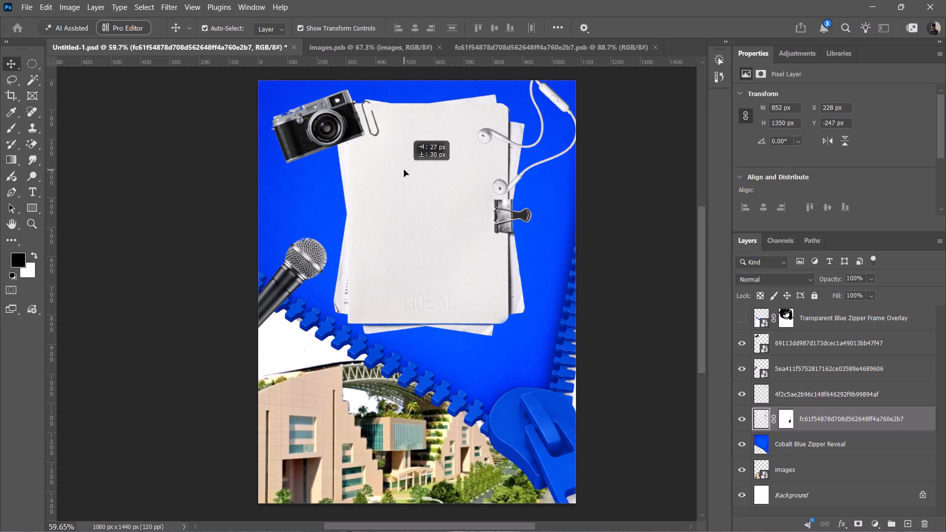
{"action": "left_click_drag", "start_coordinate": [404, 170], "coordinate": [400, 176]}
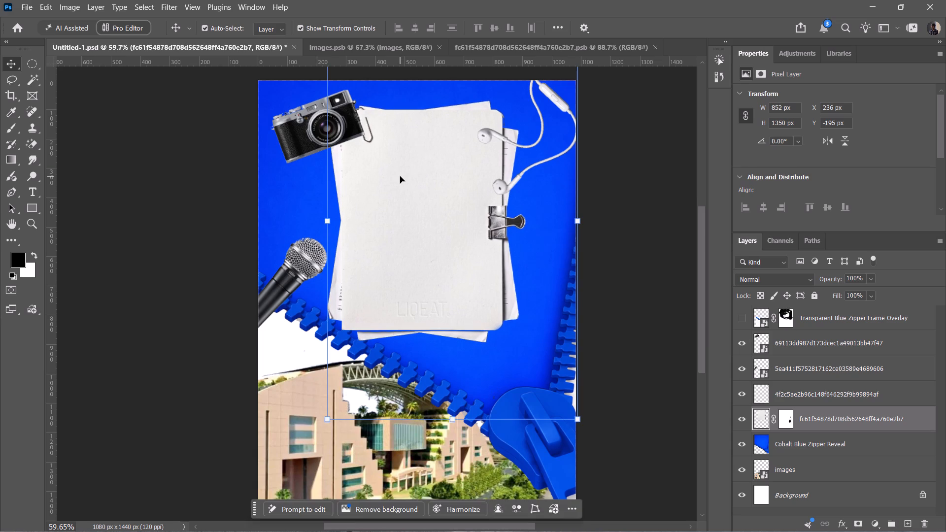
{"action": "left_click_drag", "start_coordinate": [393, 179], "coordinate": [414, 179]}
Move the camera down and right to about X 98 px, Y 102 px, overlapping the paper stack's upper-left corner.
{"action": "left_click_drag", "start_coordinate": [309, 131], "coordinate": [308, 134]}
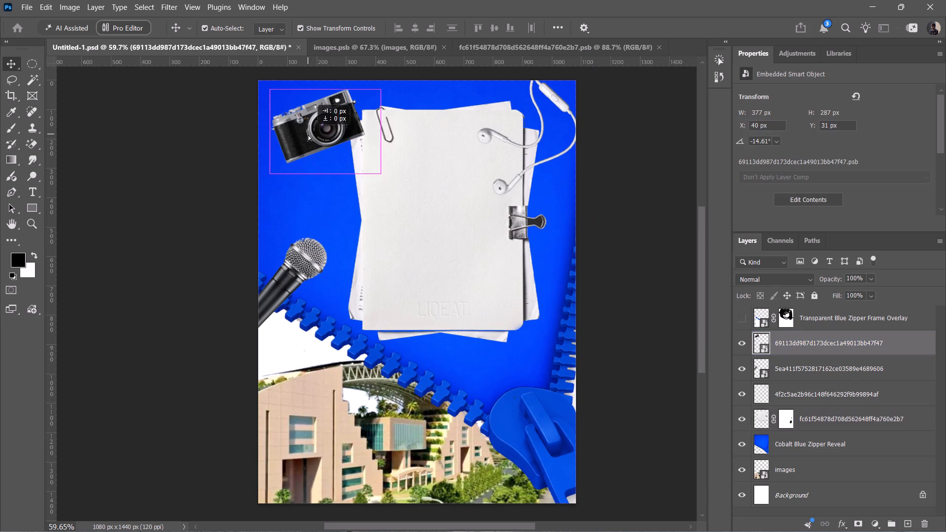
{"action": "left_click_drag", "start_coordinate": [308, 134], "coordinate": [325, 150]}
{"action": "left_click", "coordinate": [236, 157]}
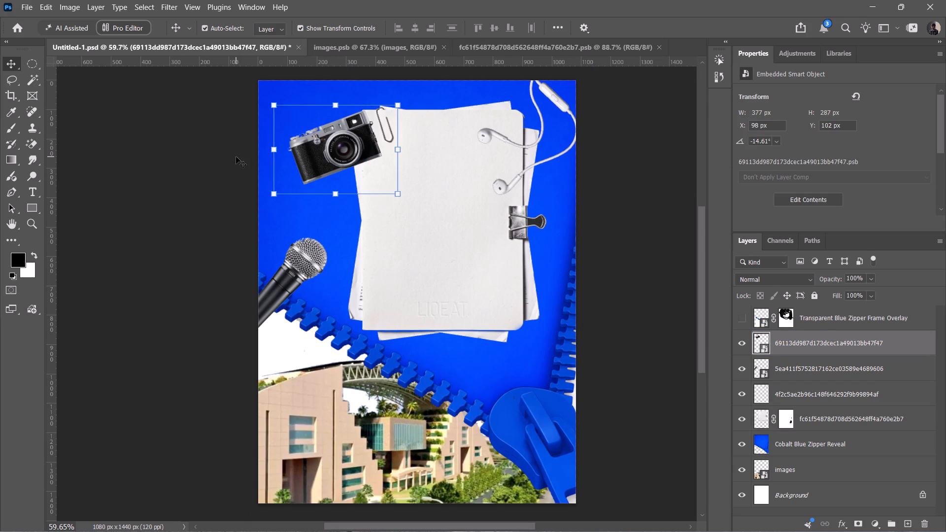